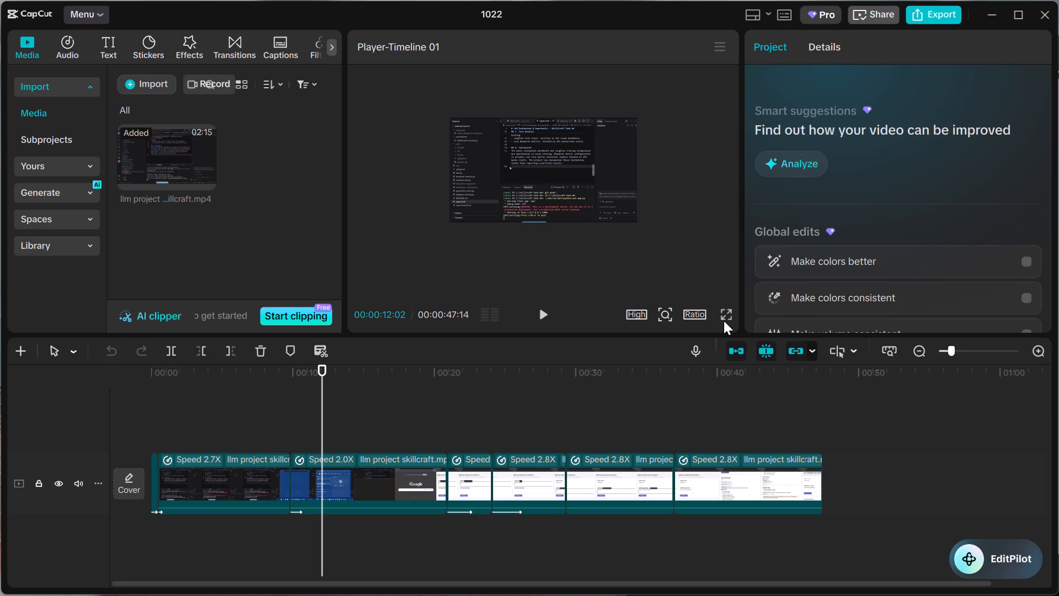
Play the timeline preview from about 12 s to about 18 s, pausing along the way to review the footage.
click(543, 320)
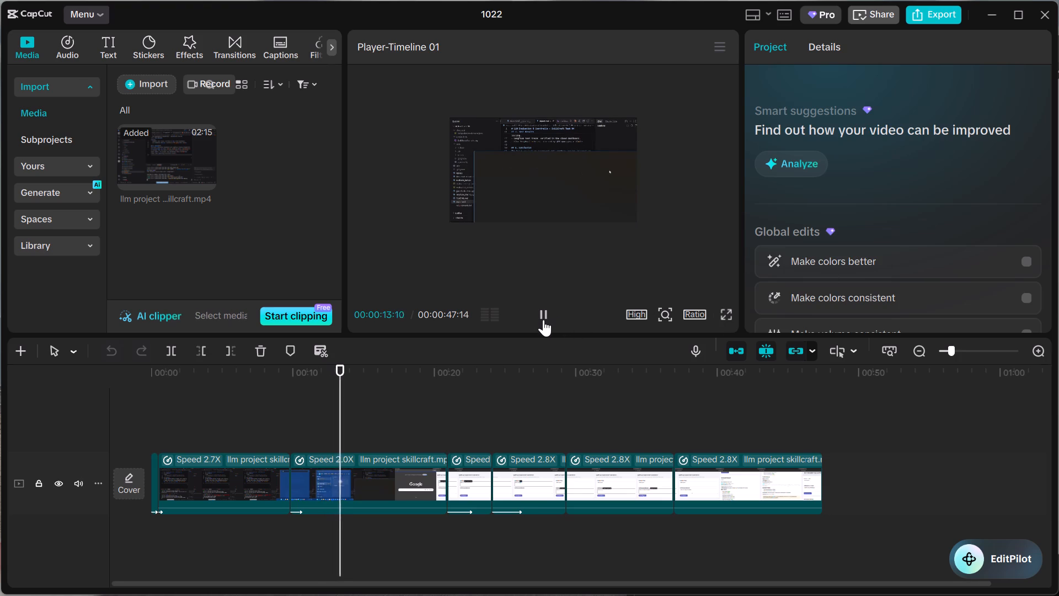
click(543, 320)
click(543, 320)
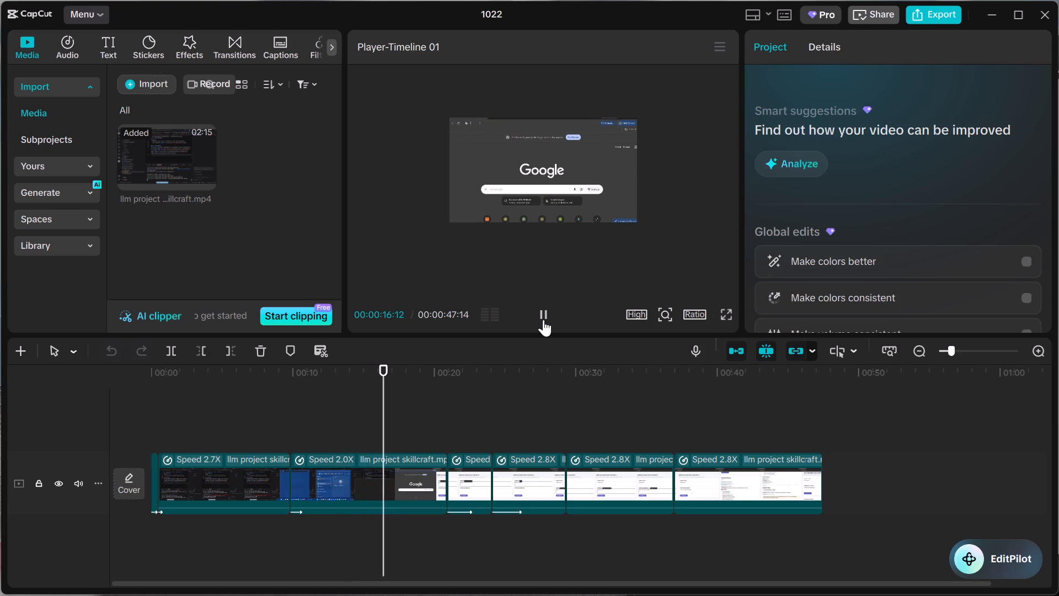
click(543, 320)
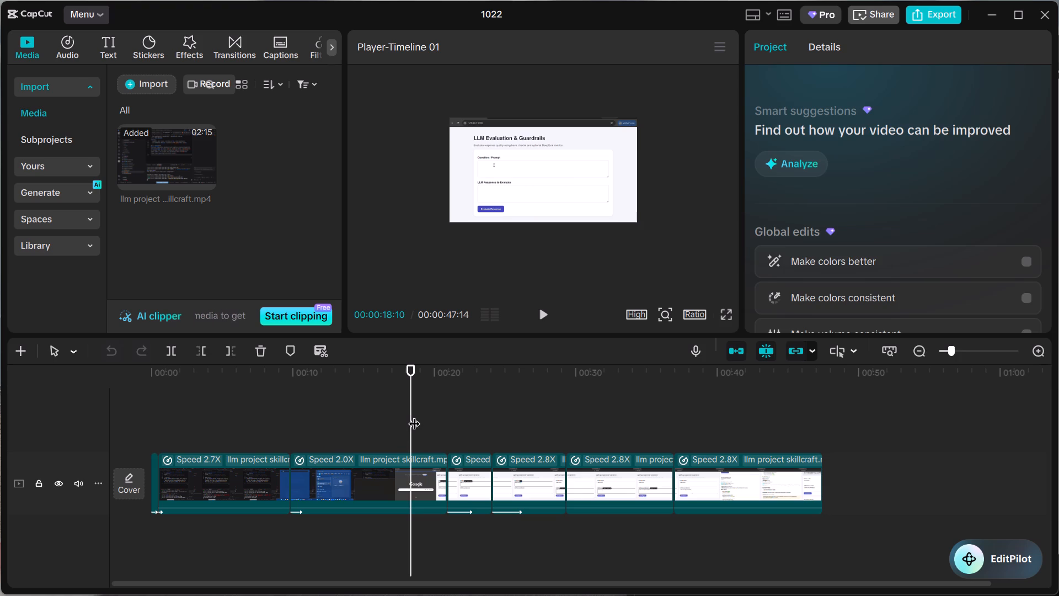
drag(414, 415, 139, 427)
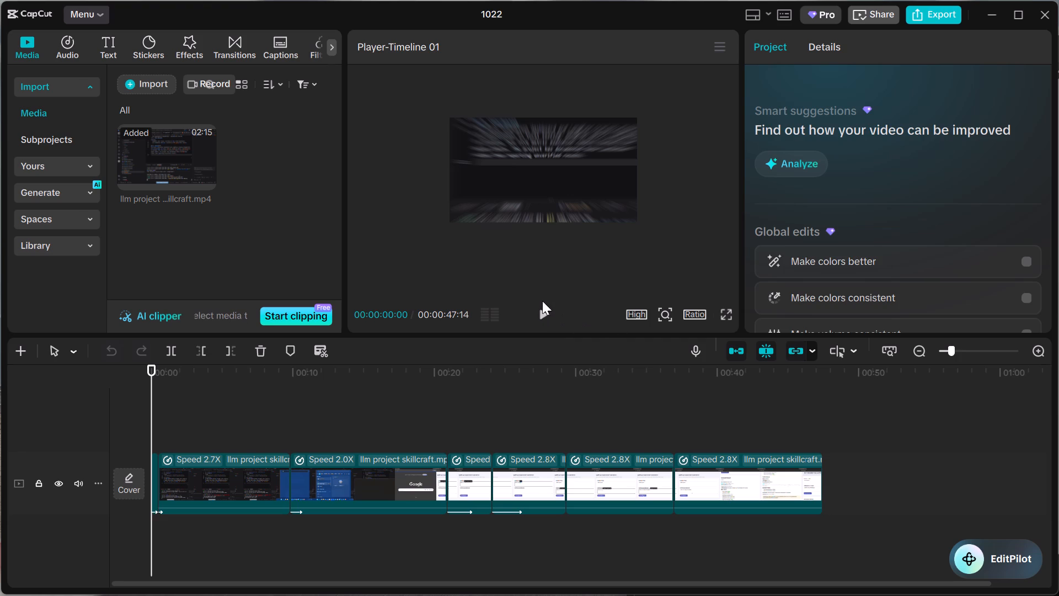
click(542, 312)
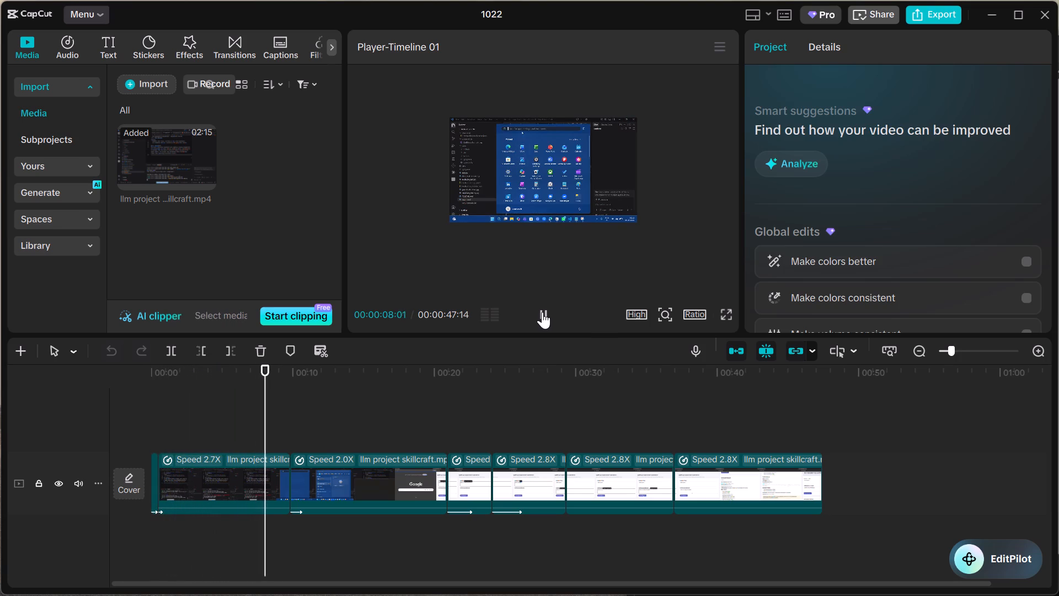
click(723, 312)
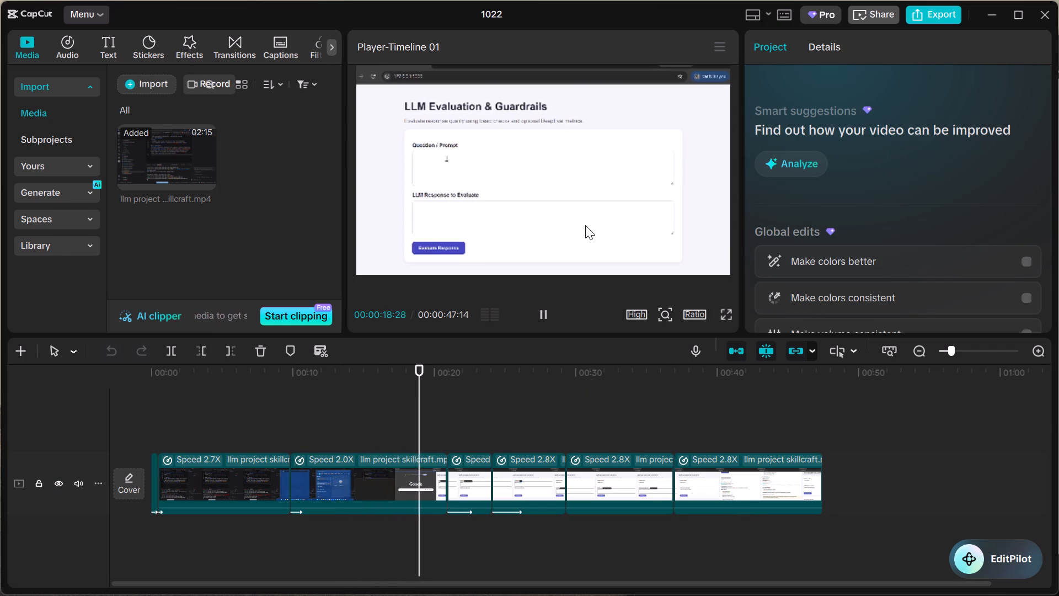
scroll(585, 225, right, 1)
ctrl+scroll(585, 225, down, 6)
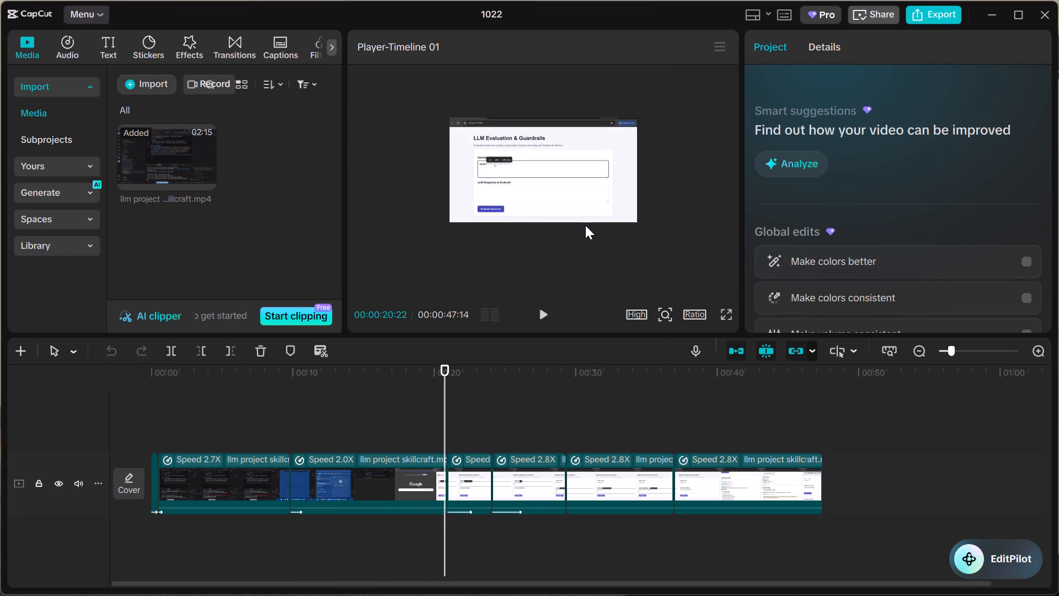
ctrl+scroll(585, 225, up, 4)
ctrl+scroll(585, 225, down, 1)
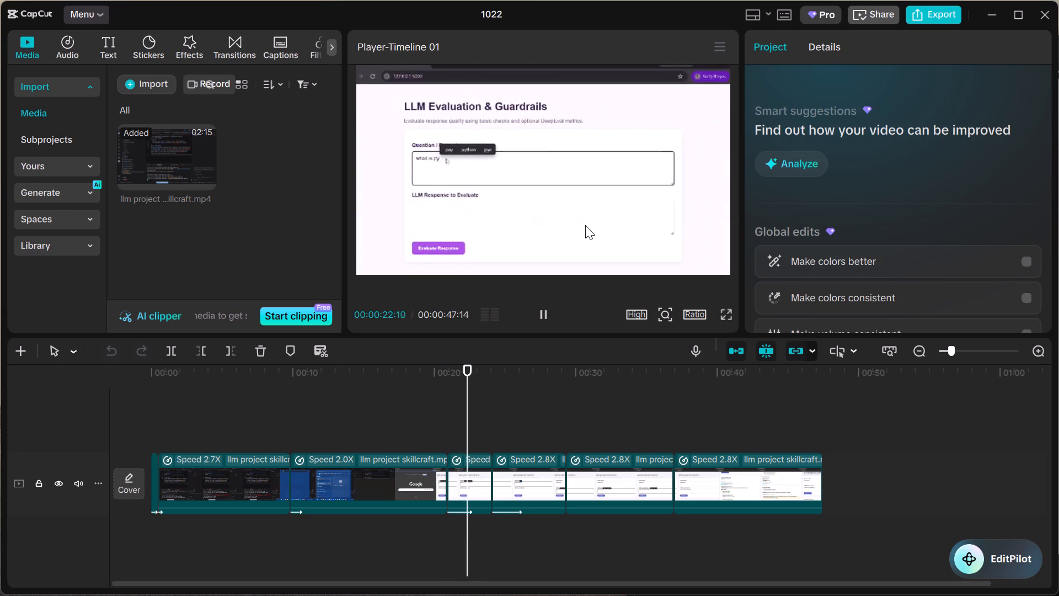
ctrl+scroll(585, 225, down, 2)
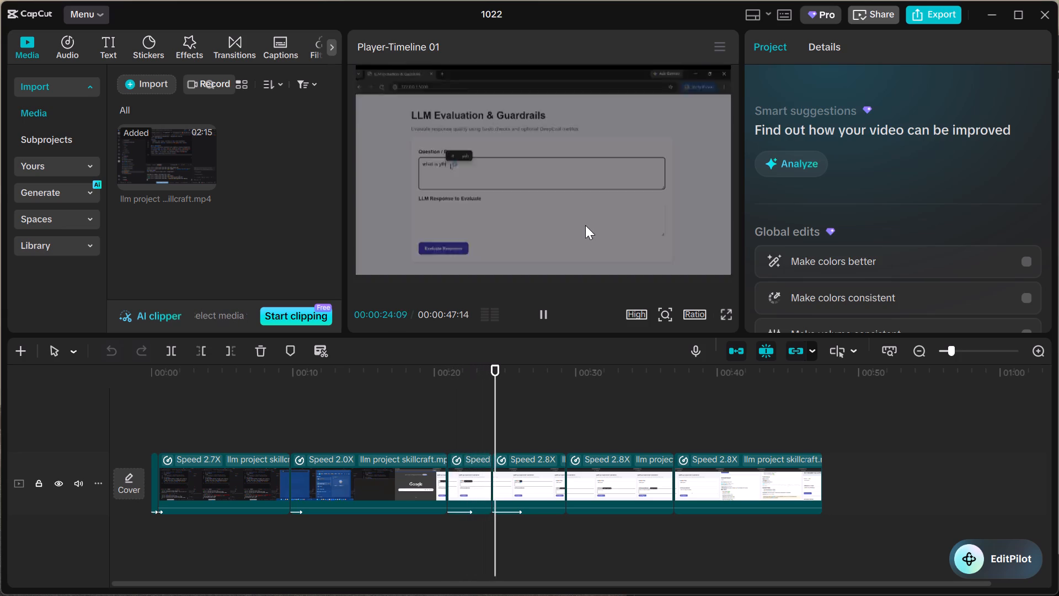
ctrl+scroll(585, 225, down, 2)
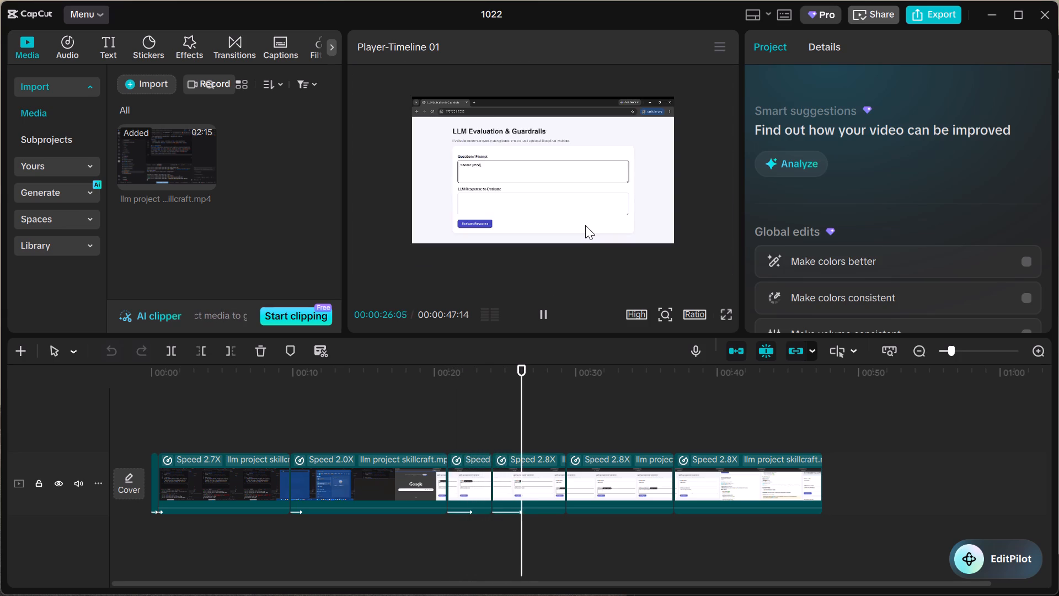
ctrl+scroll(585, 225, up, 2)
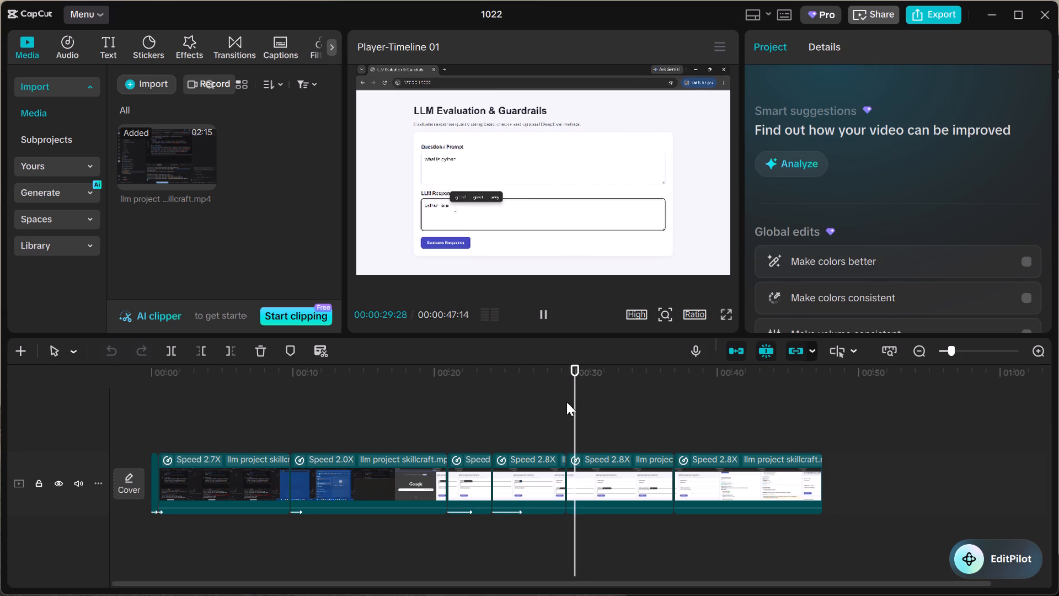
Replay the timeline from the start, pausing at intervals to examine the code editor footage and the app search footage.
drag(600, 397, 76, 363)
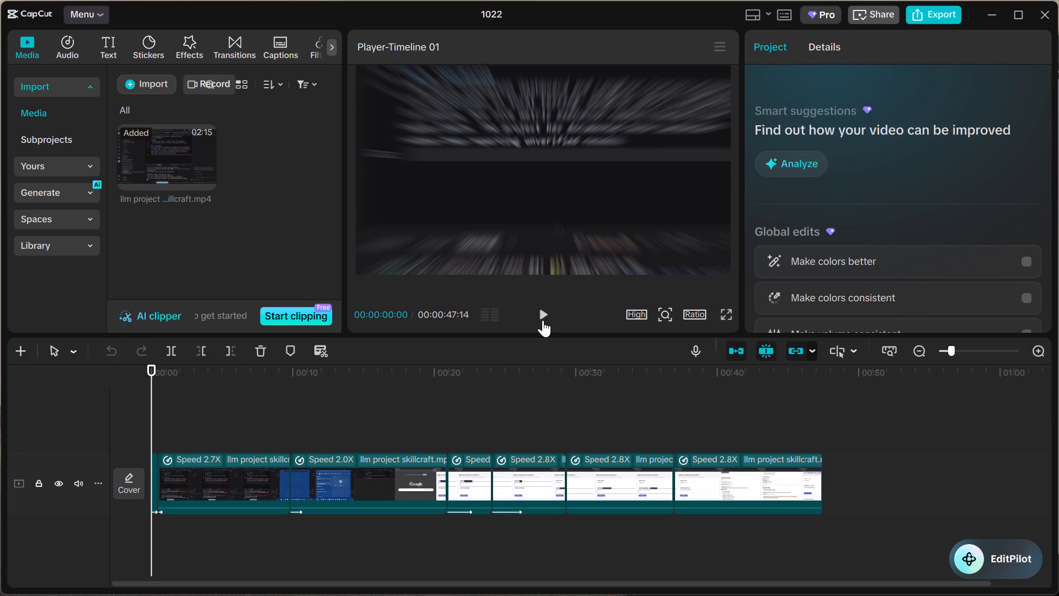
double_click(543, 320)
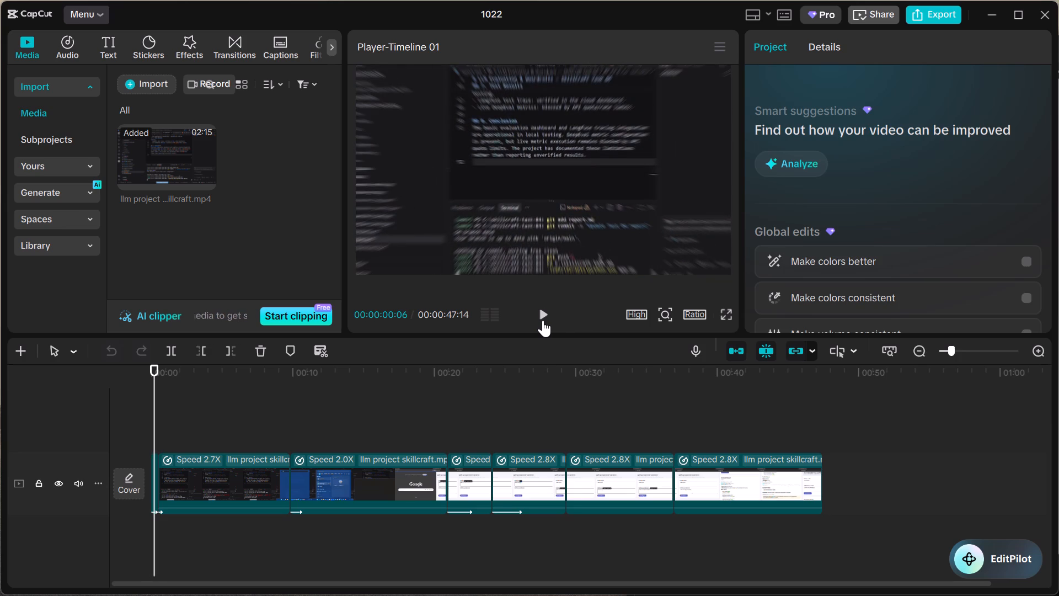
click(543, 320)
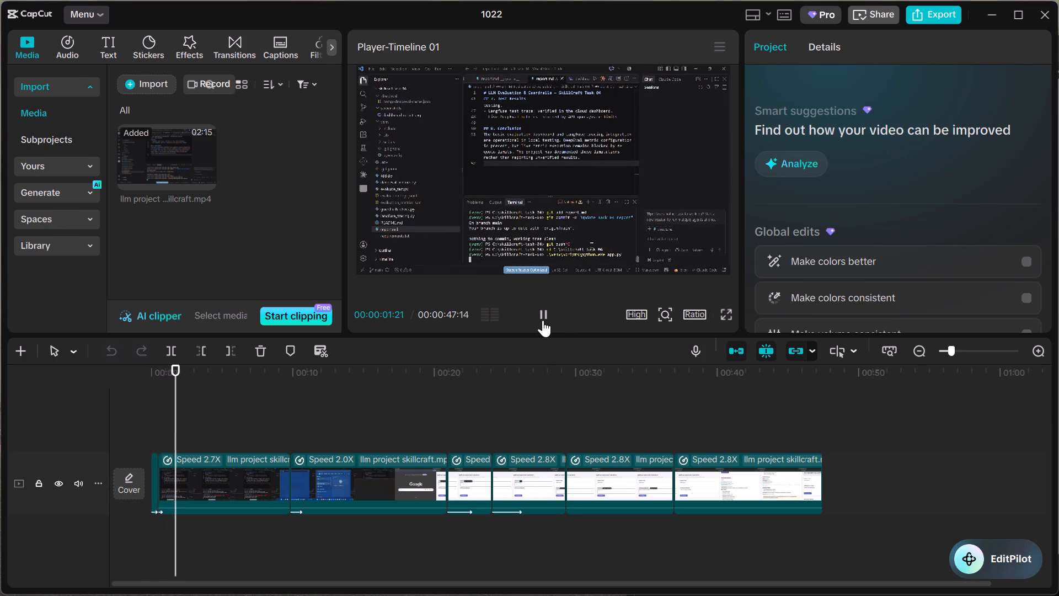
click(543, 320)
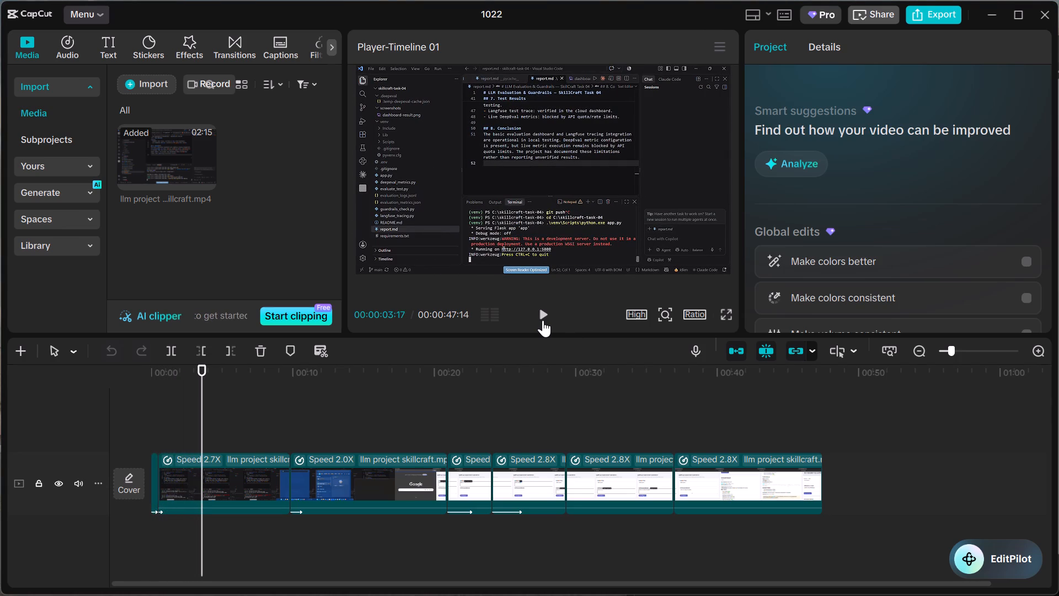
click(543, 320)
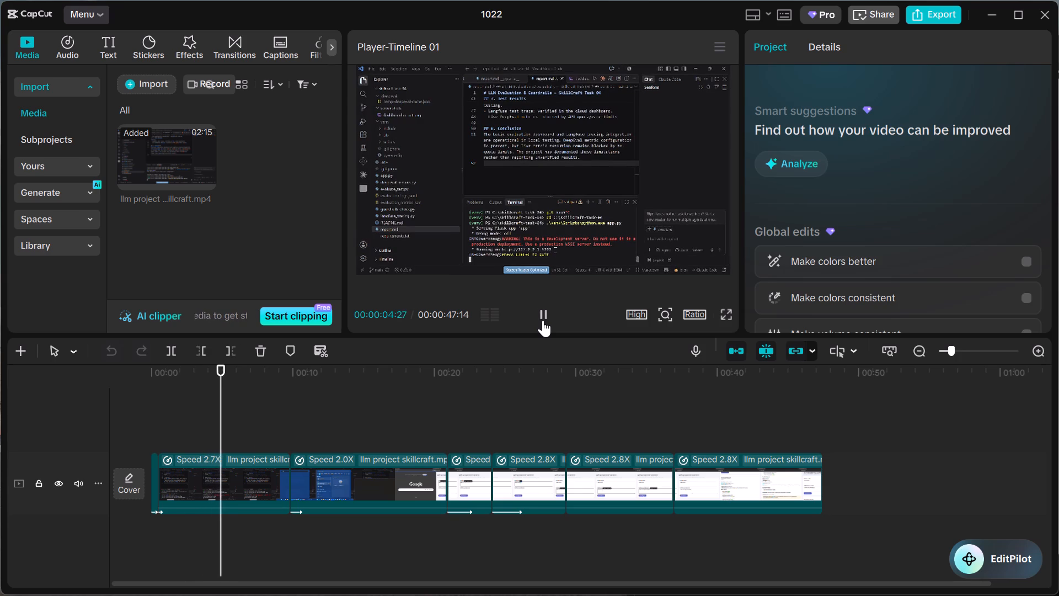
click(543, 320)
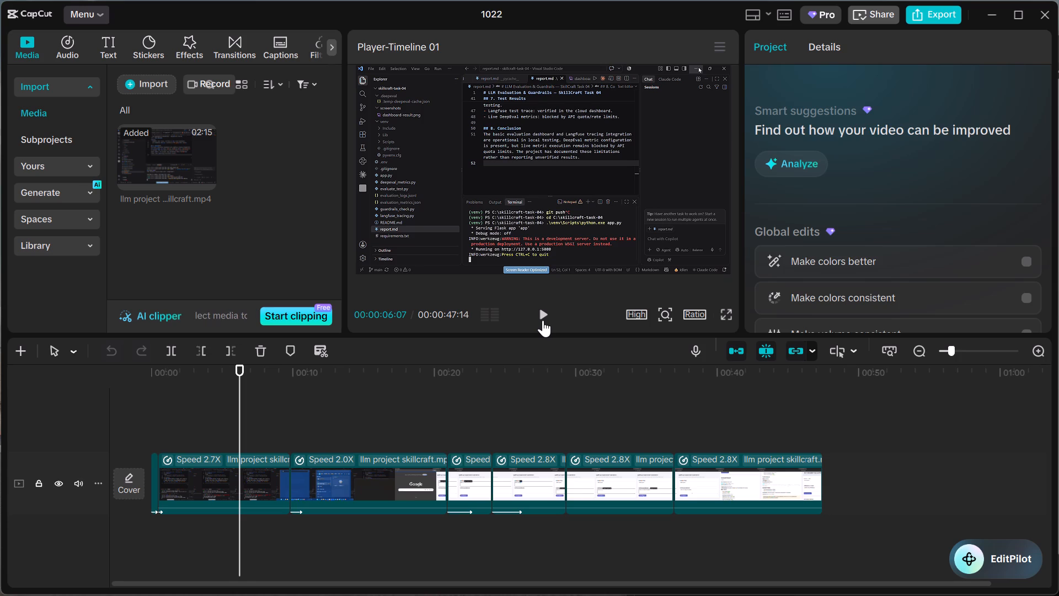
click(543, 320)
click(543, 320)
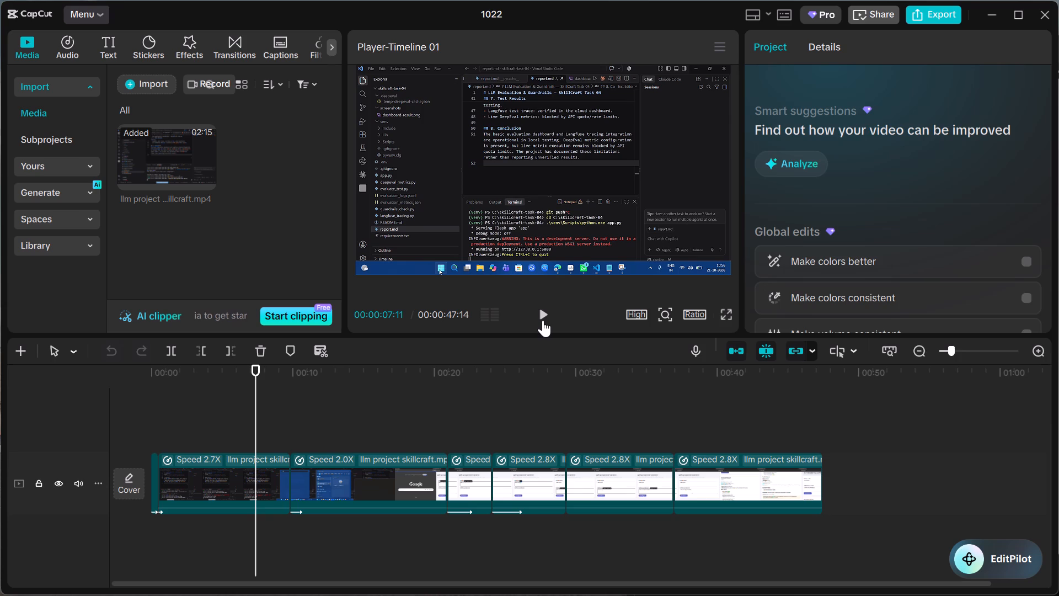
click(539, 316)
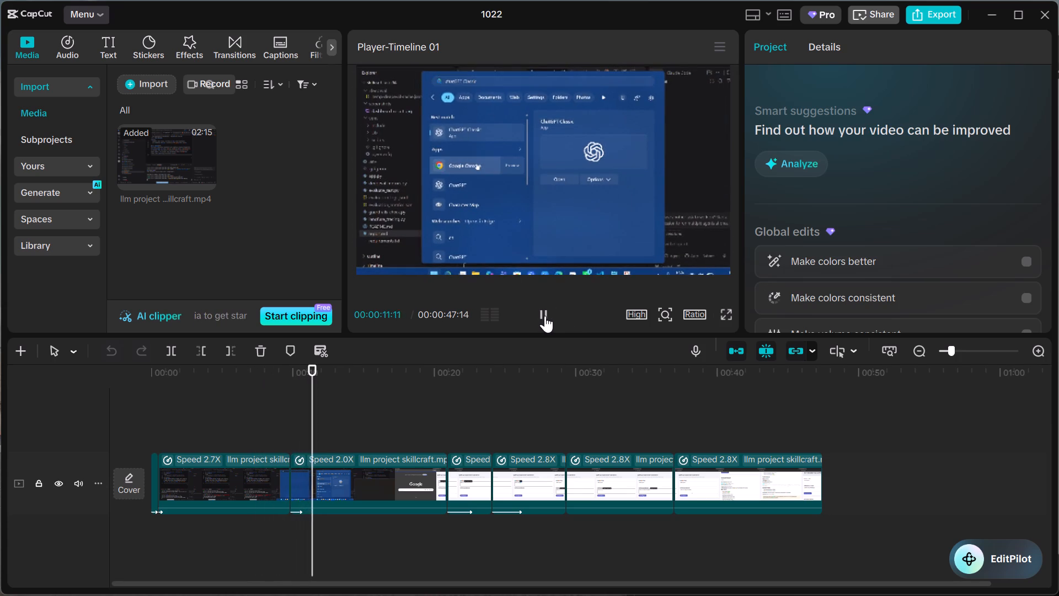
click(545, 316)
click(545, 316)
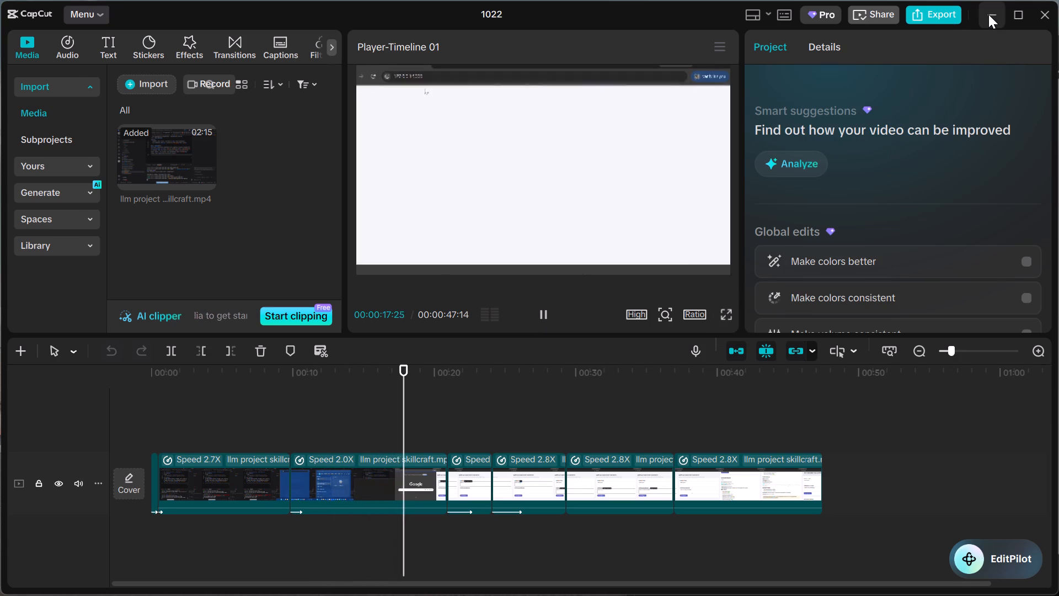
Minimise the editor, close the two YouTube windows on the desktop, and return to CapCut.
click(988, 14)
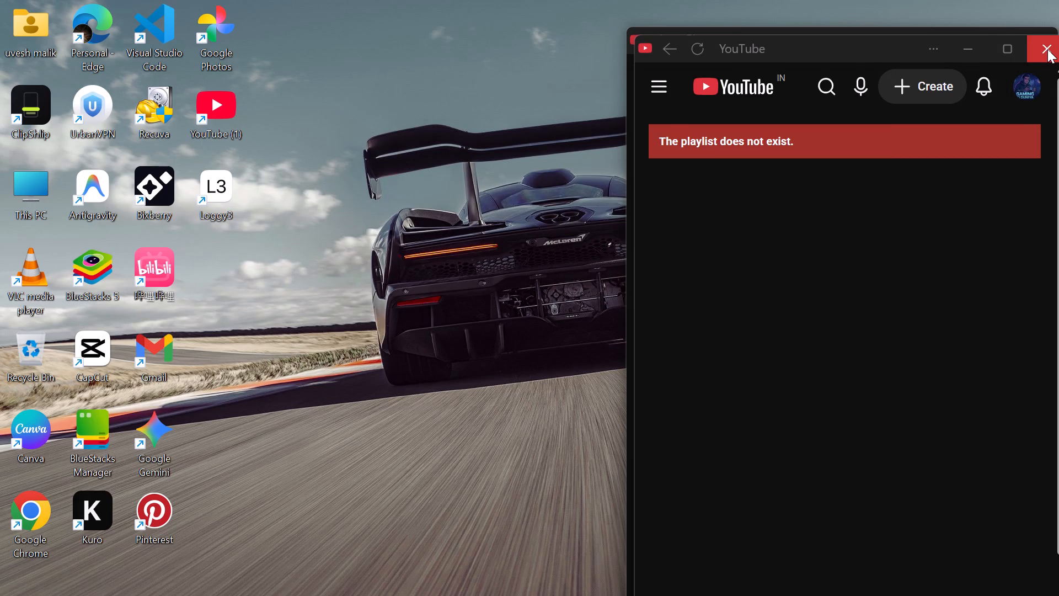
click(1047, 49)
click(1046, 49)
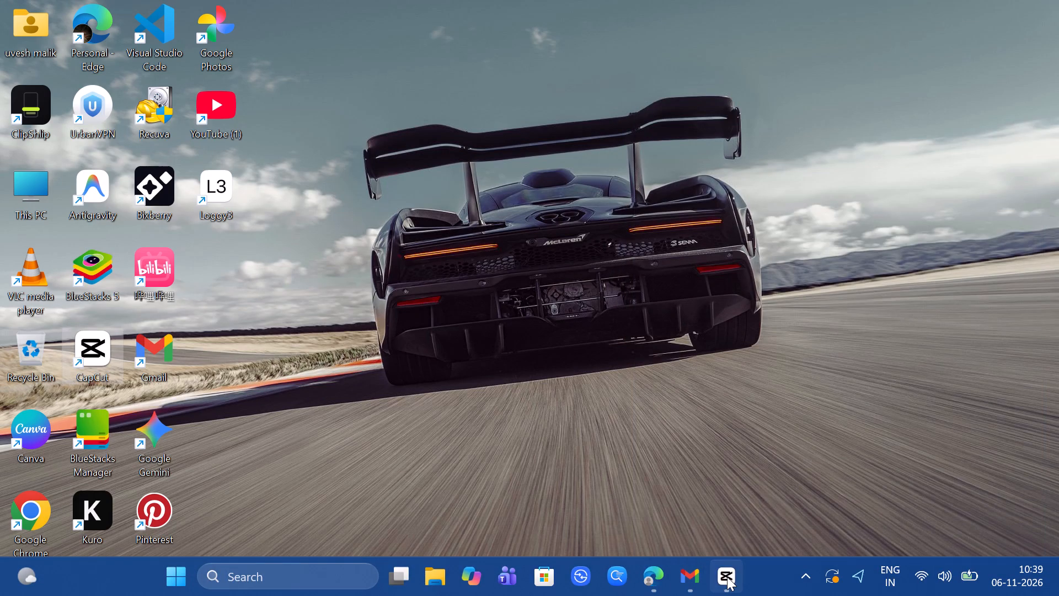
click(727, 577)
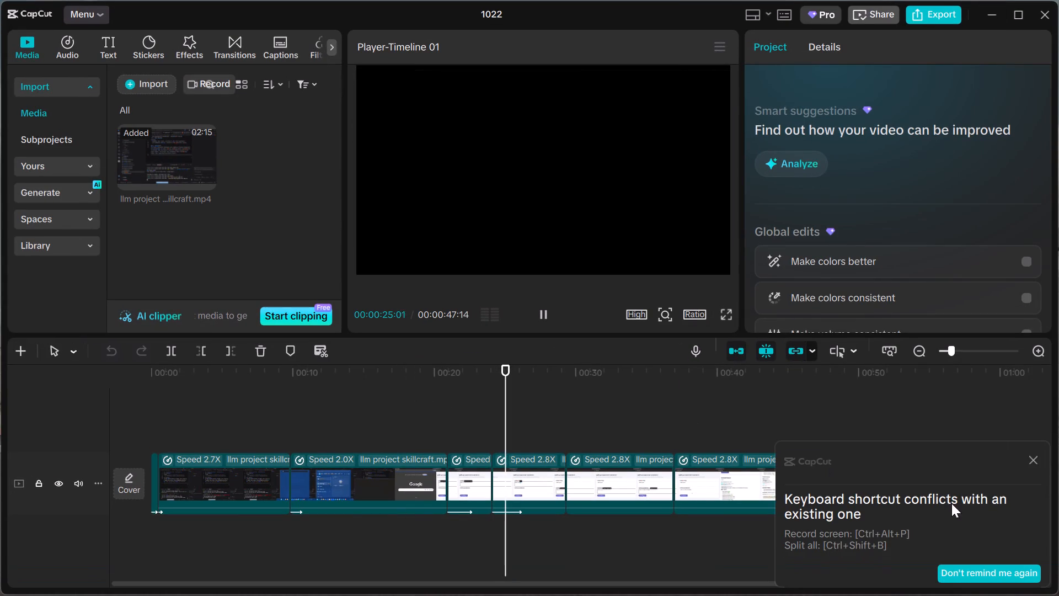
Dismiss the keyboard shortcut conflict notification.
click(1040, 465)
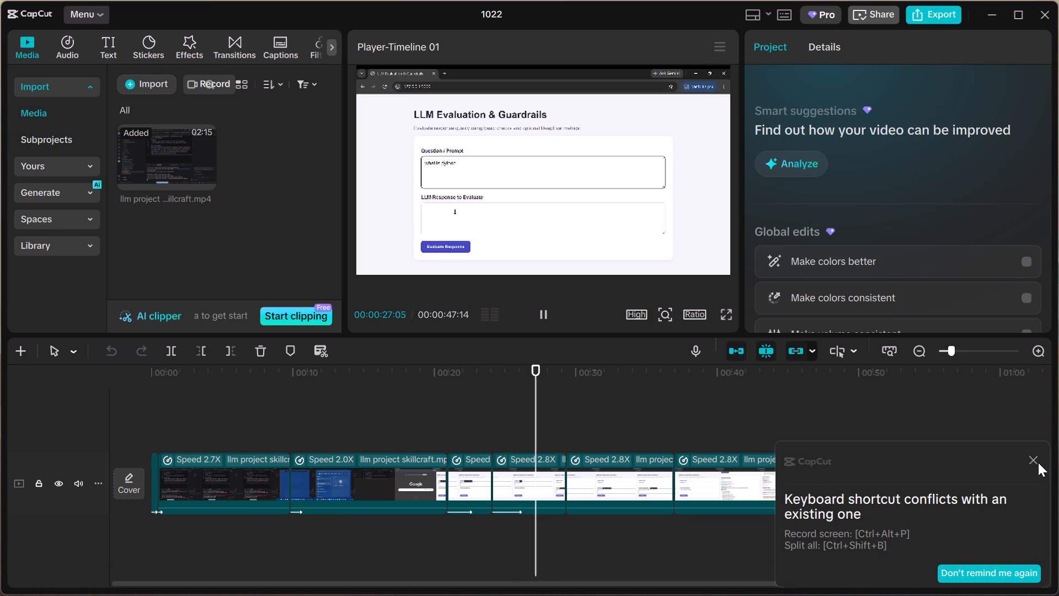
click(1037, 462)
click(1033, 461)
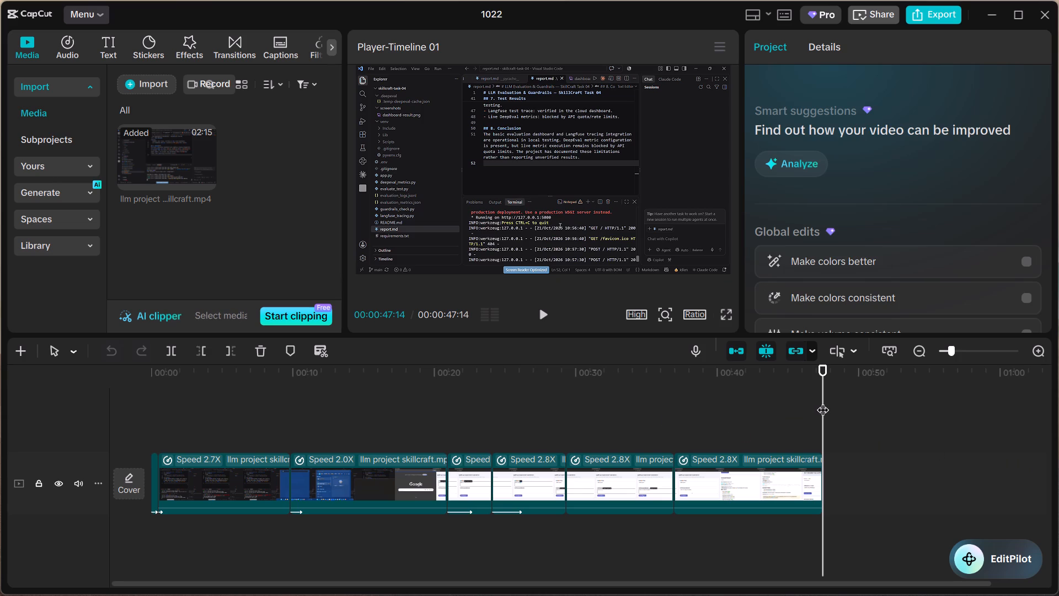
Return the playhead to the timeline start and play in short stretches to about 8 s, examining the code editor and terminal footage.
drag(822, 401, 444, 372)
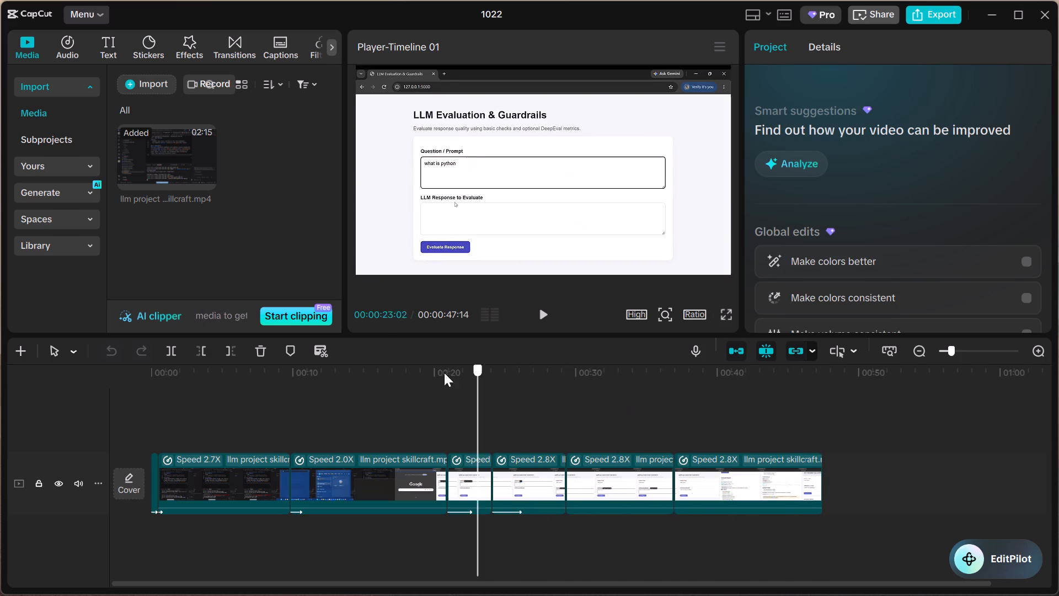
drag(444, 372, 132, 377)
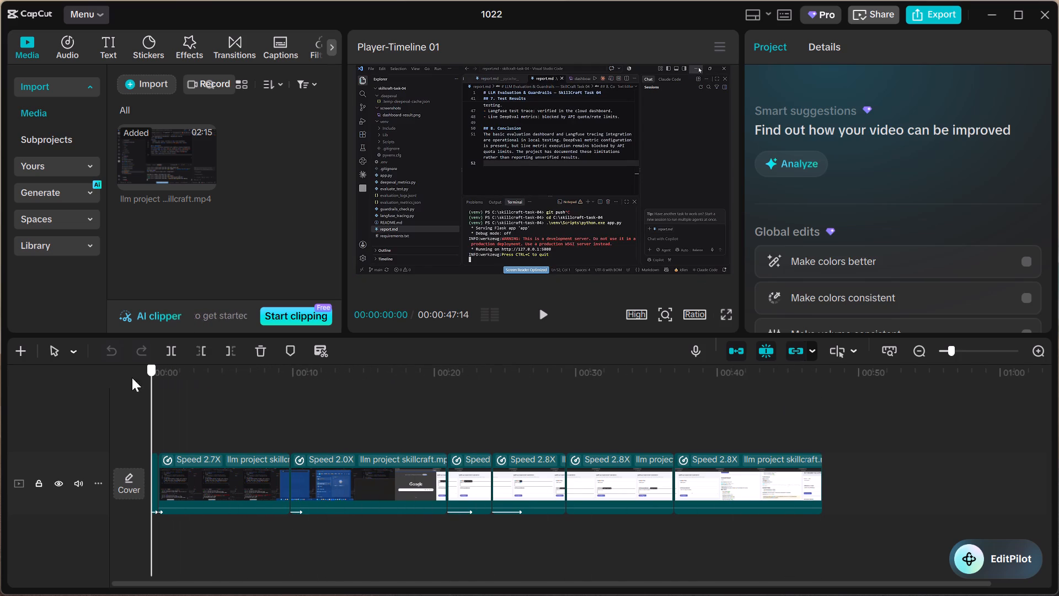
drag(132, 377, 114, 378)
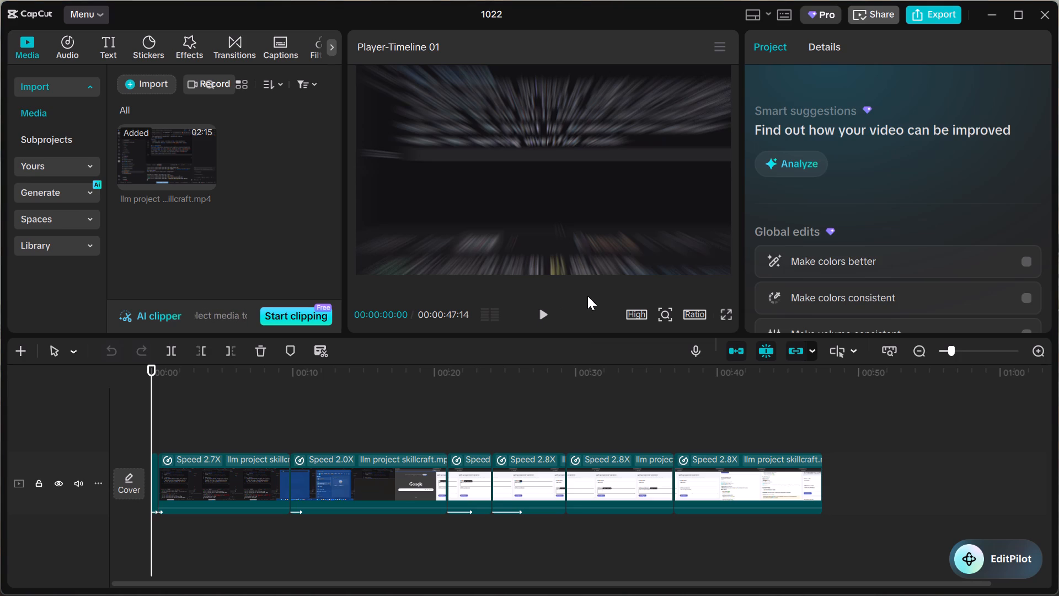
click(543, 318)
click(543, 318)
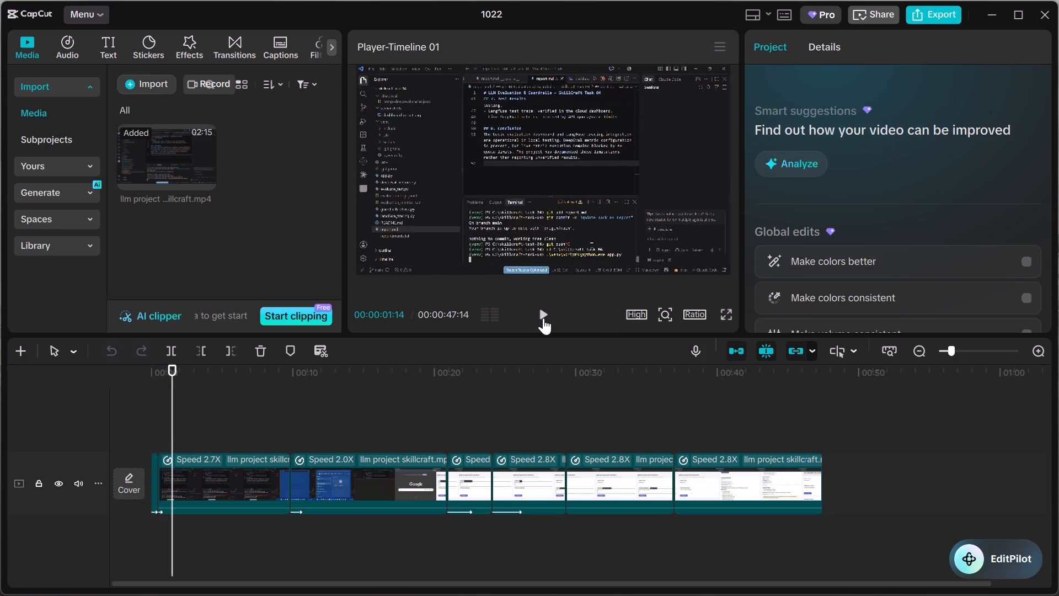
click(543, 318)
click(543, 318)
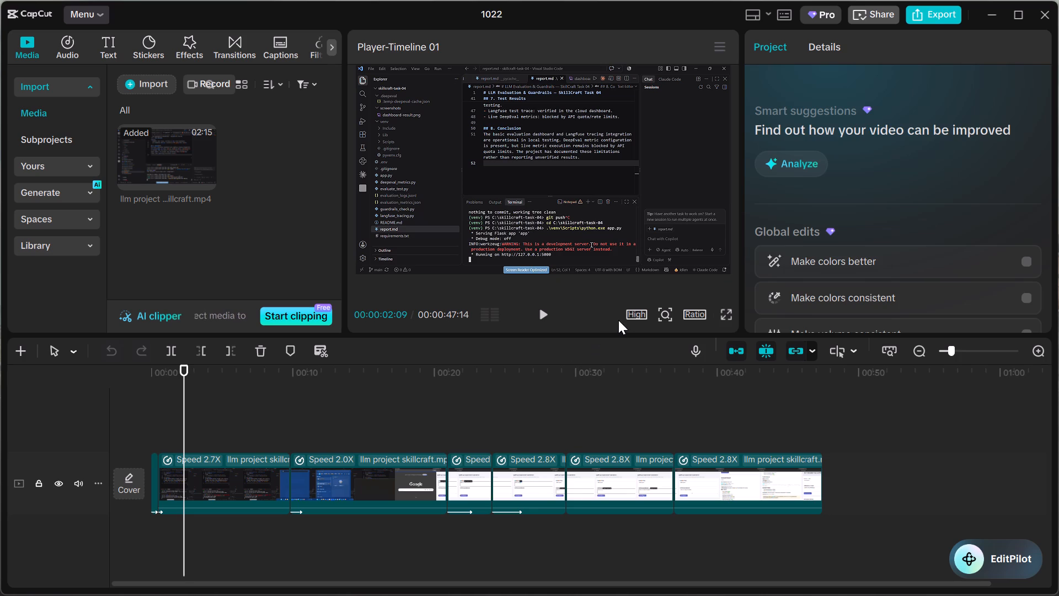
click(537, 316)
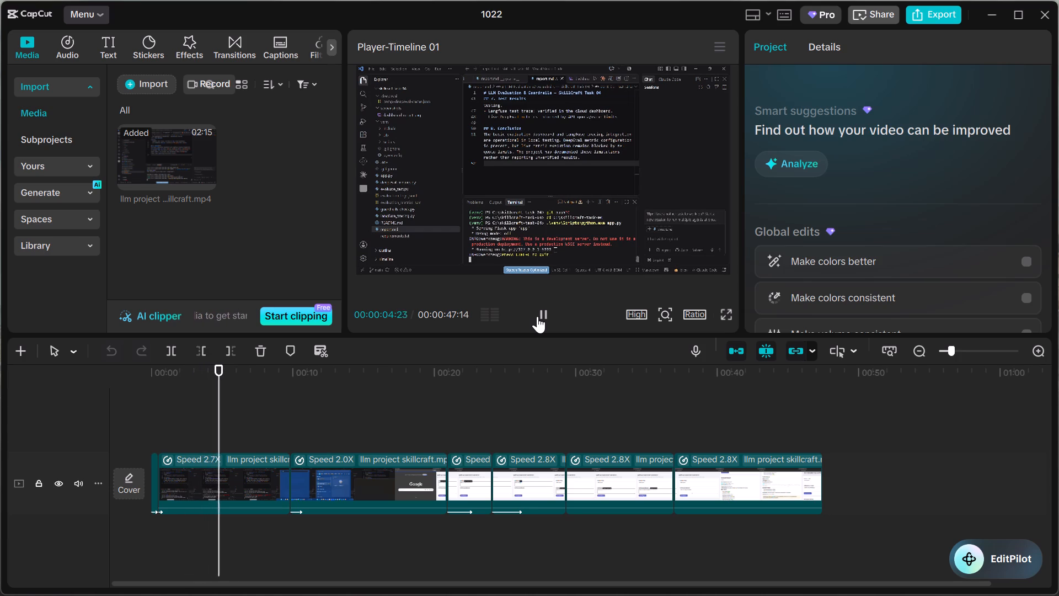
click(537, 316)
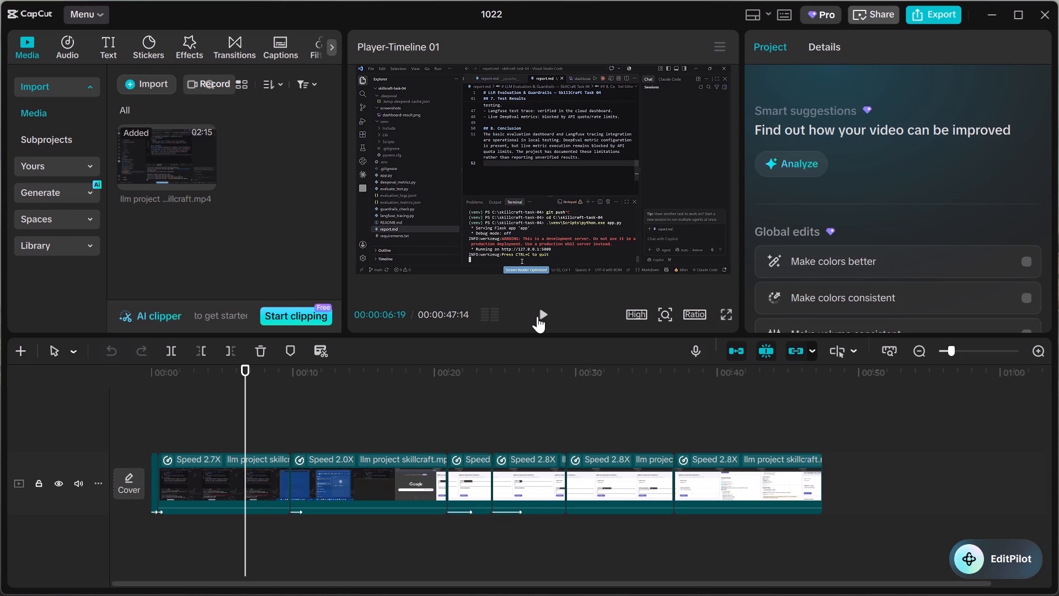
click(537, 316)
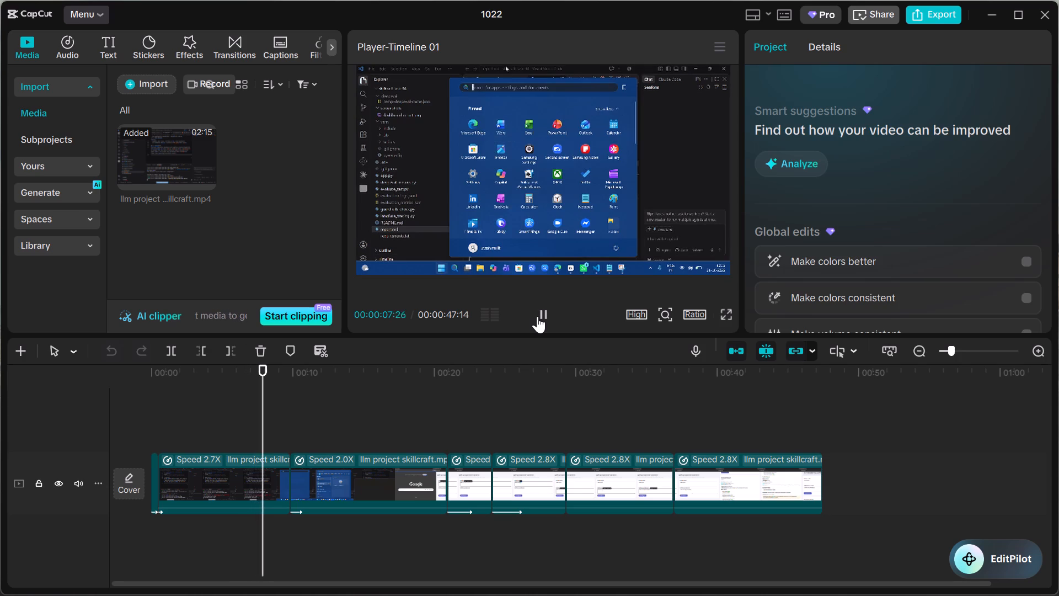
click(537, 316)
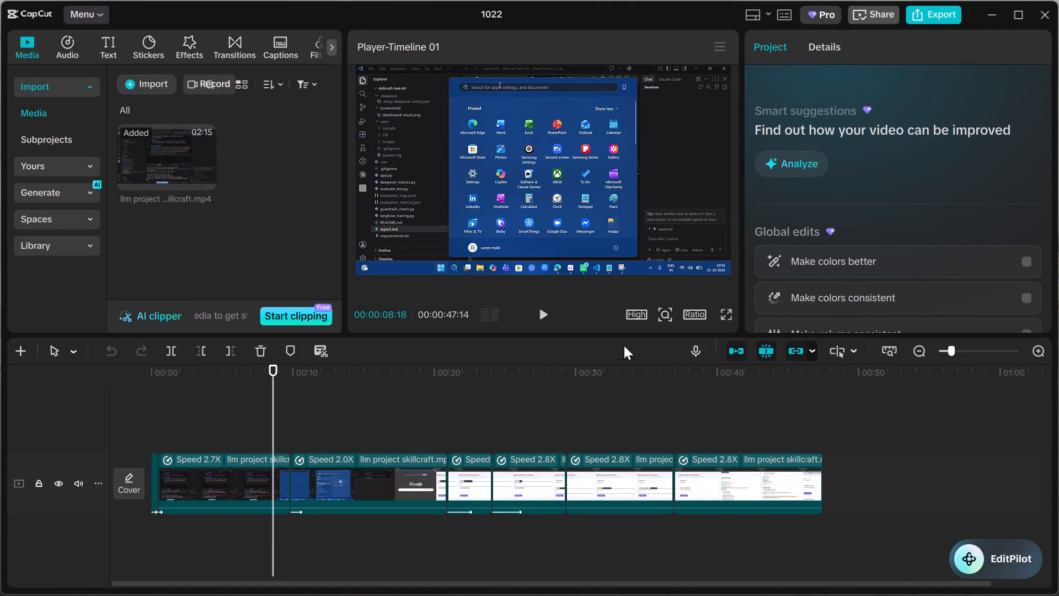
Continue playback to about 28 s, pausing at intervals to examine the app search and LLM Evaluation & Guardrails form footage.
click(541, 309)
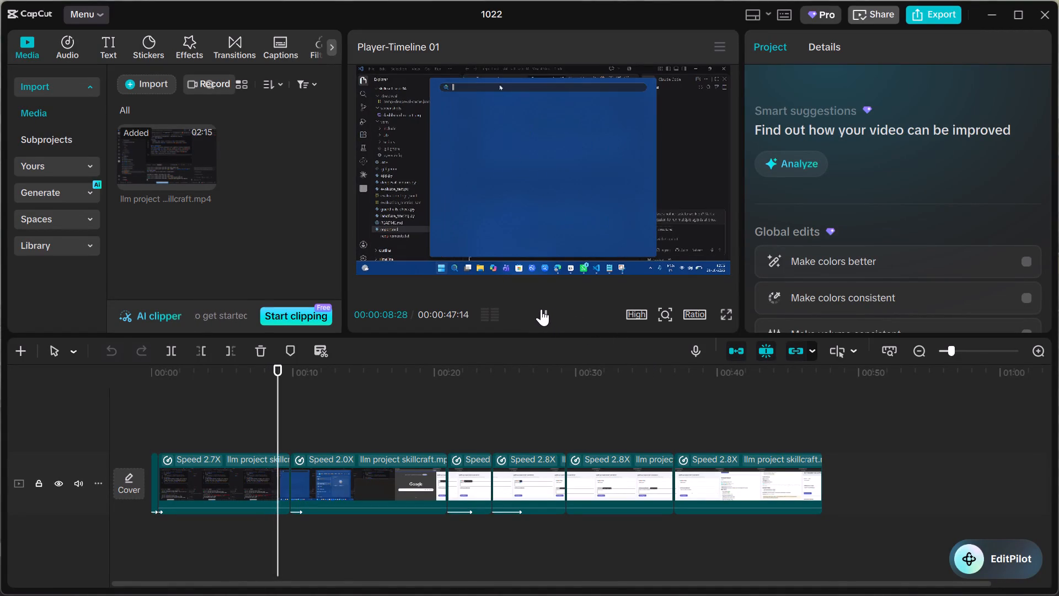
click(541, 309)
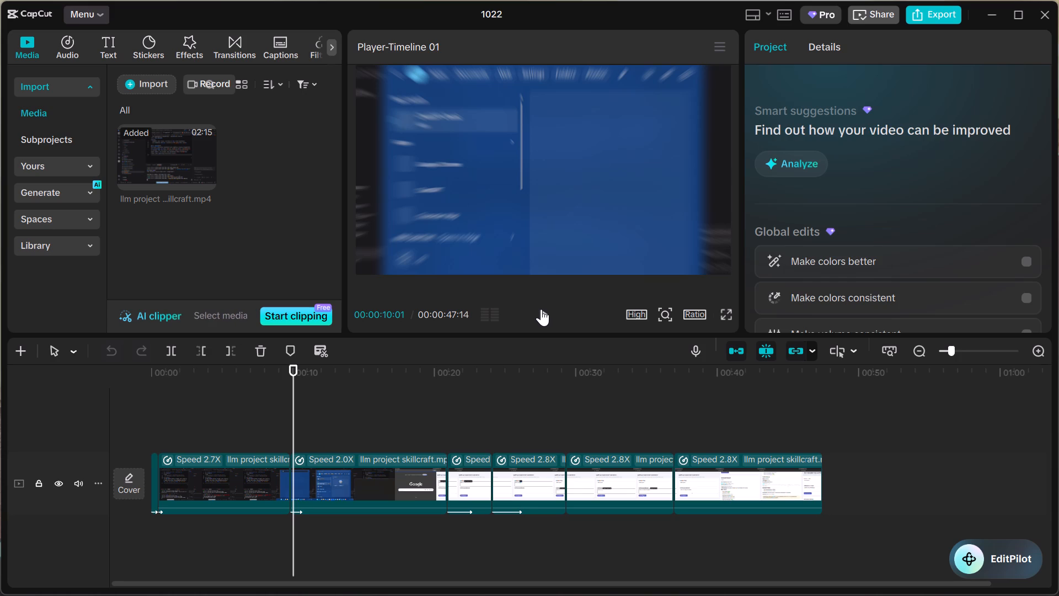
click(541, 309)
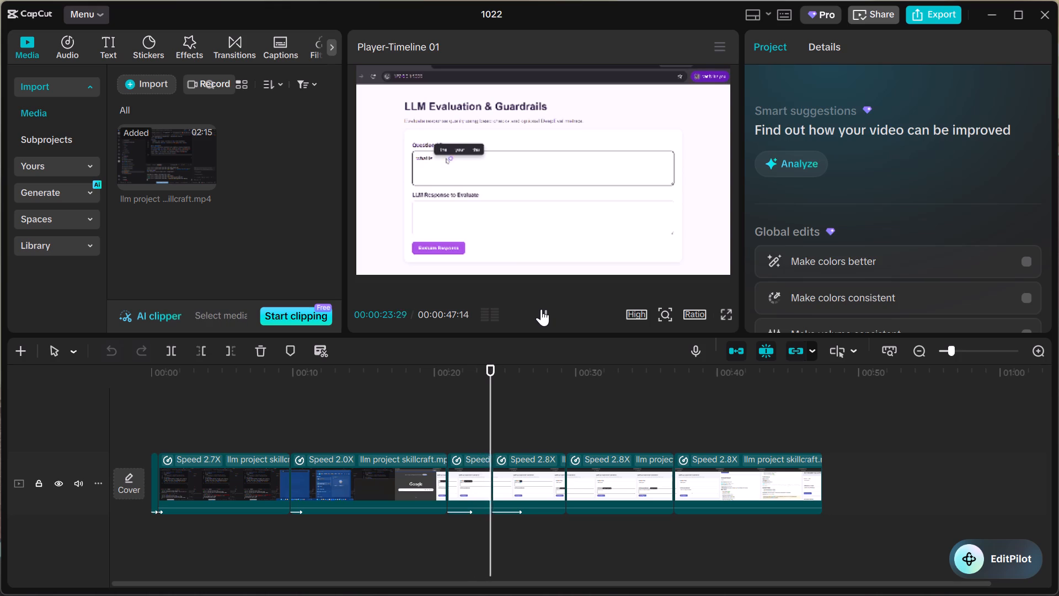
click(541, 309)
click(541, 309)
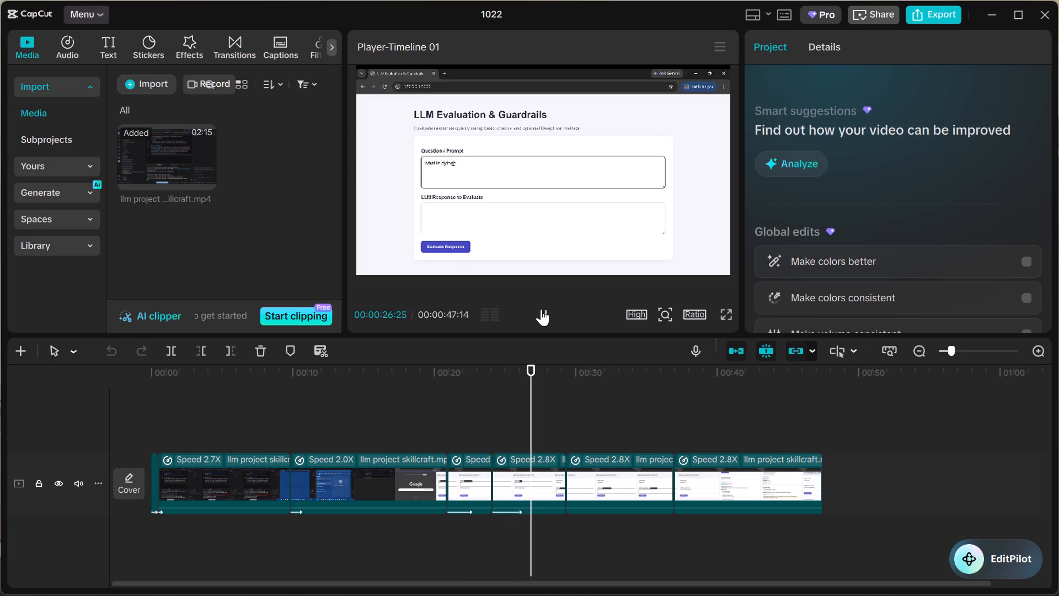
click(541, 309)
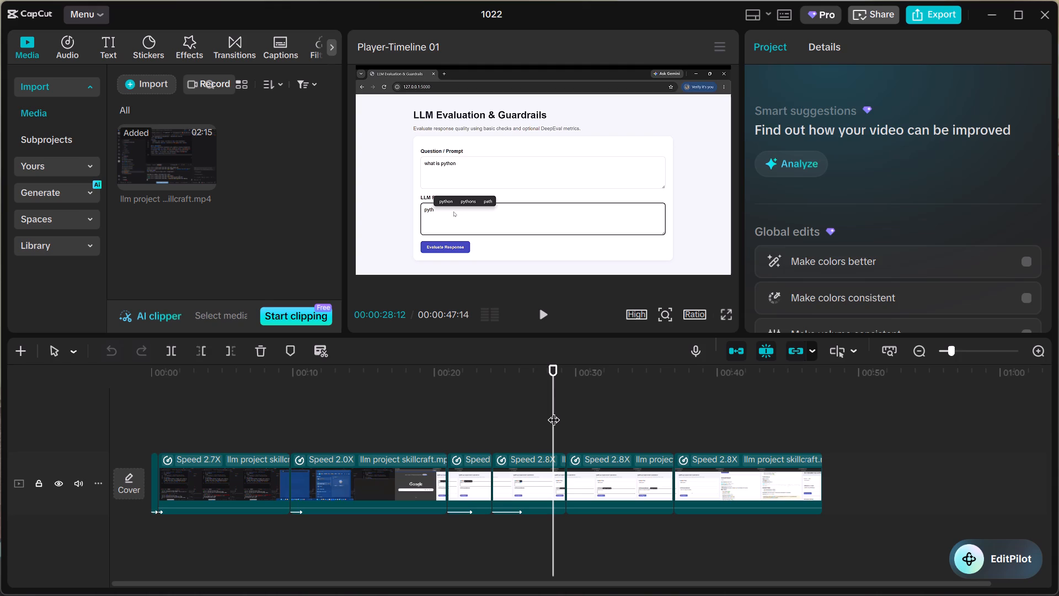
Return the playhead to the start of the timeline.
drag(548, 415, 245, 398)
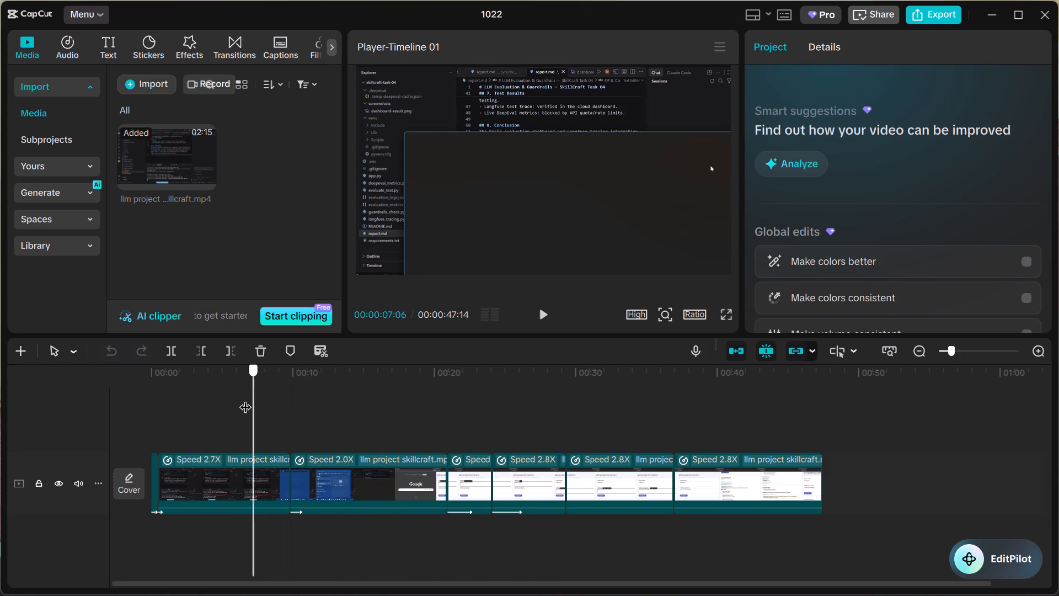
drag(245, 398, 41, 398)
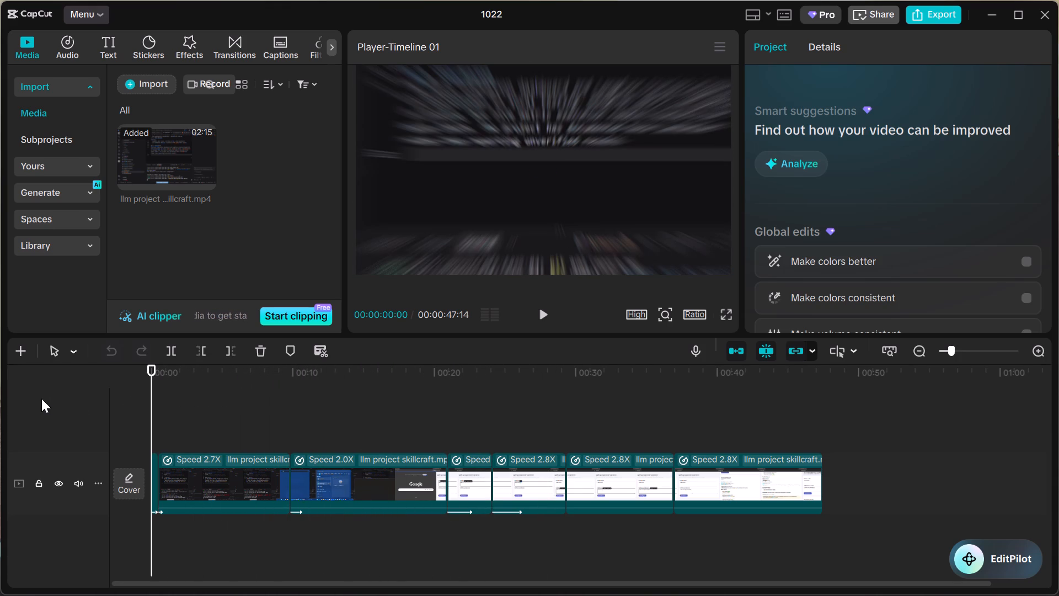
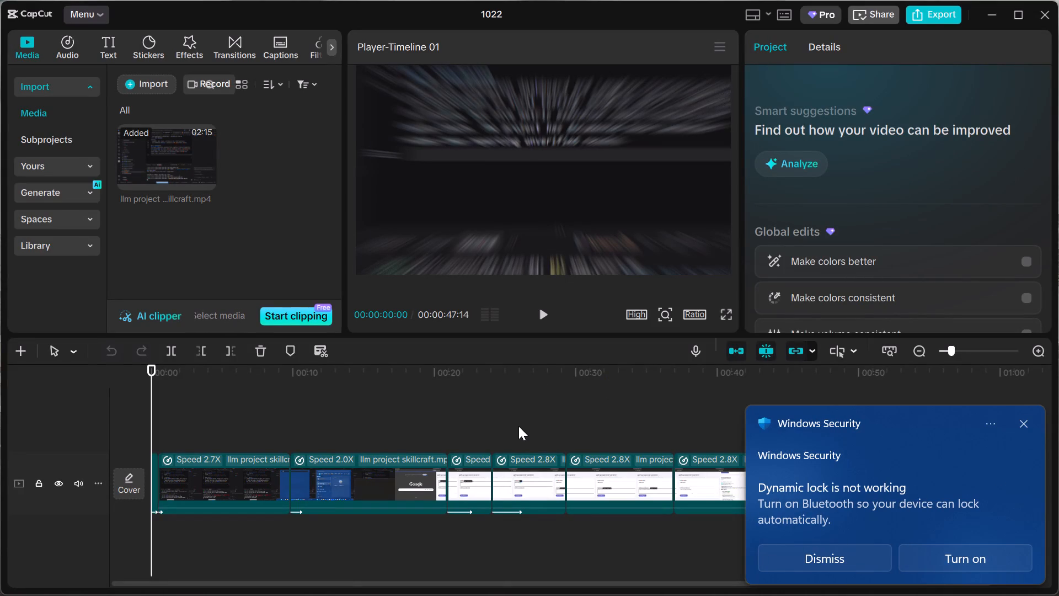
Dismiss the Windows Security notification about dynamic lock.
click(1025, 424)
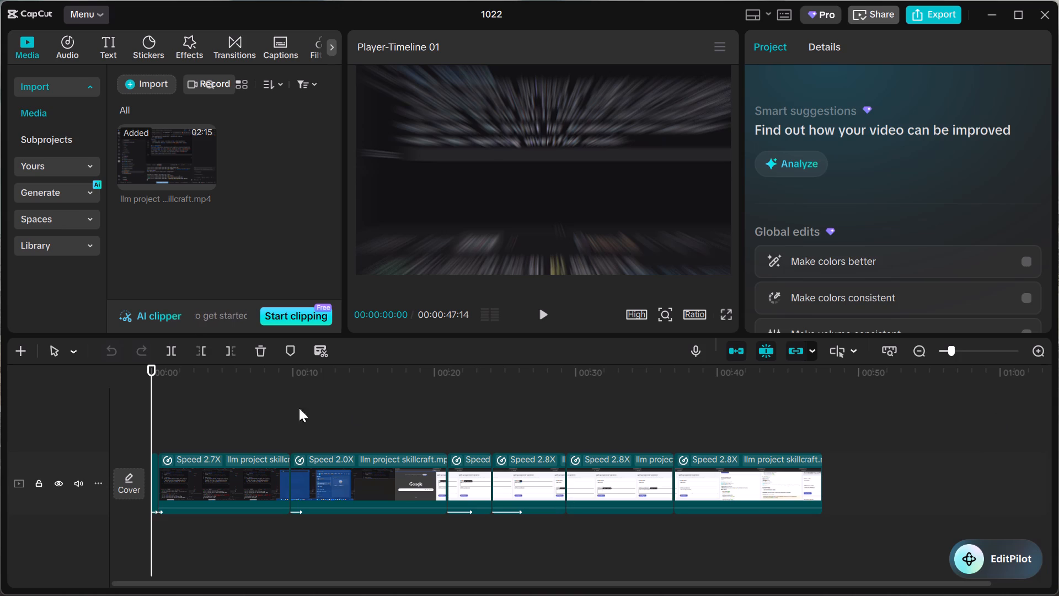
Play the timeline from the start to about 10 s, examining the code editor and app search footage.
click(549, 312)
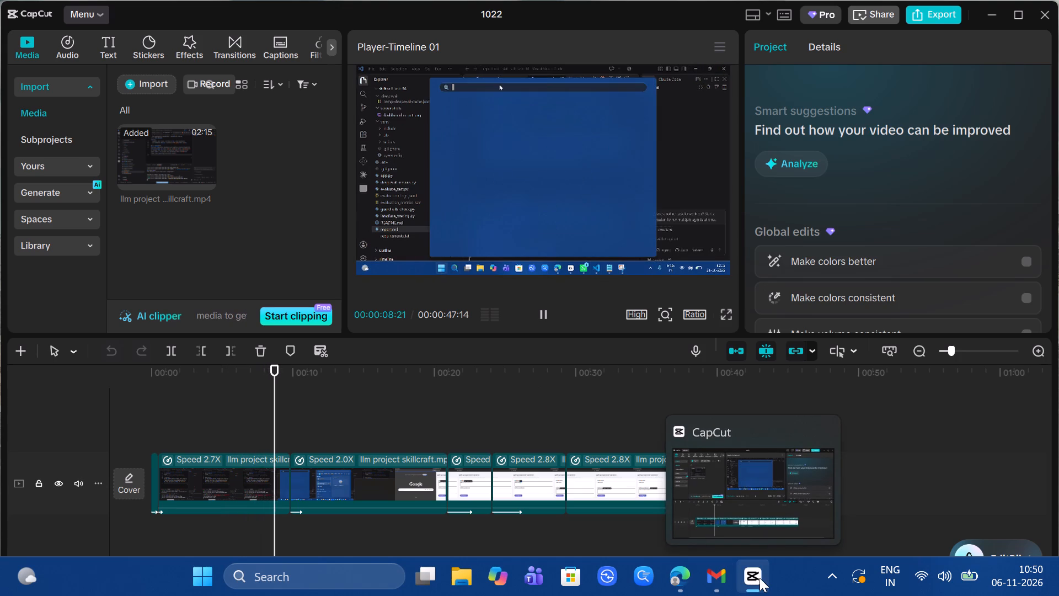
drag(760, 578, 781, 577)
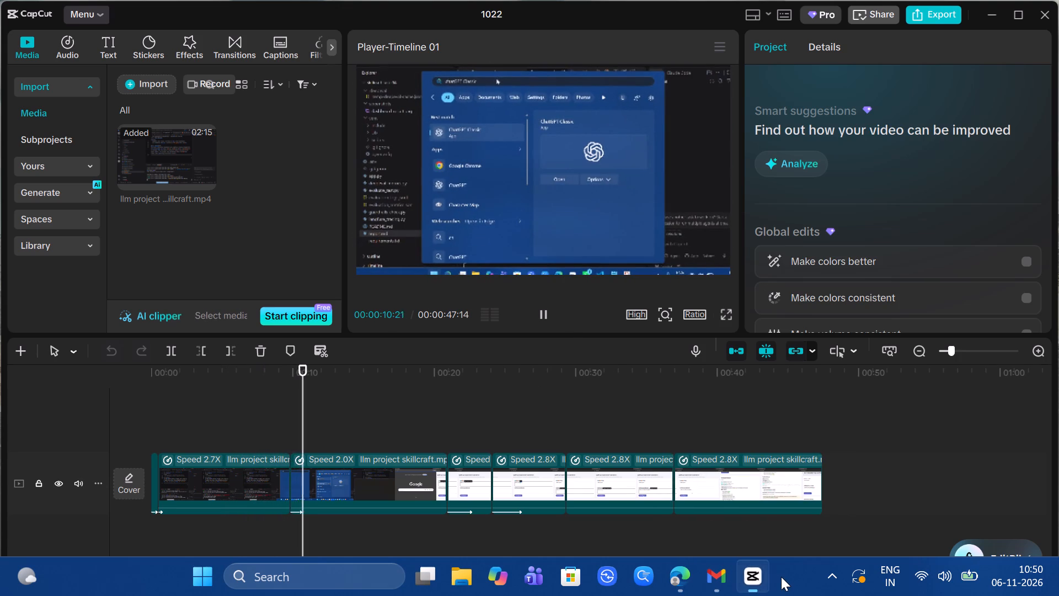
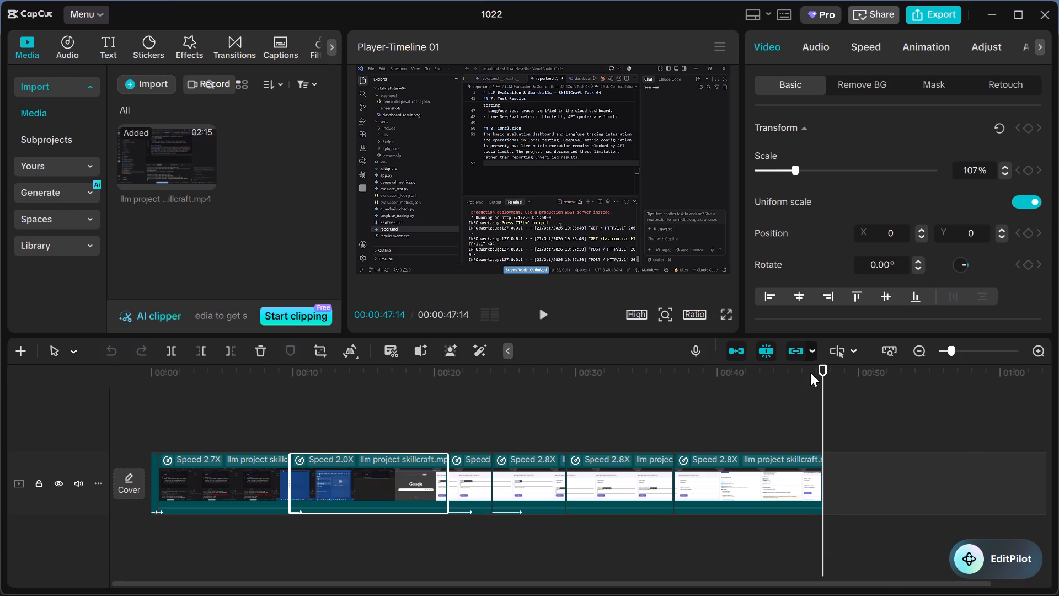
Split the first 2.8X speed clip on the timeline at 00:00:25:07.
drag(822, 376, 806, 376)
drag(806, 376, 509, 363)
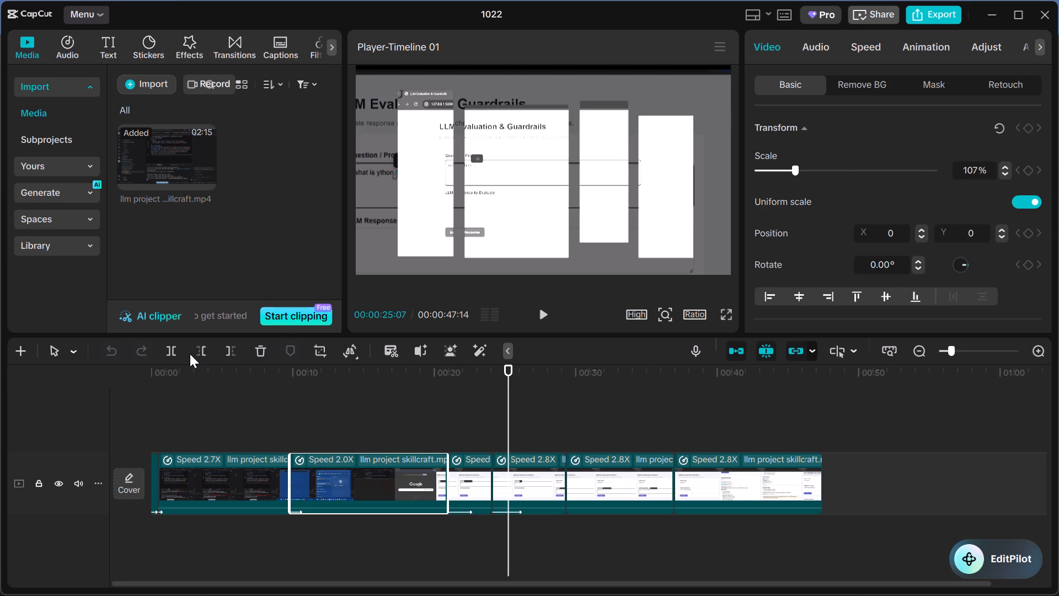
click(175, 355)
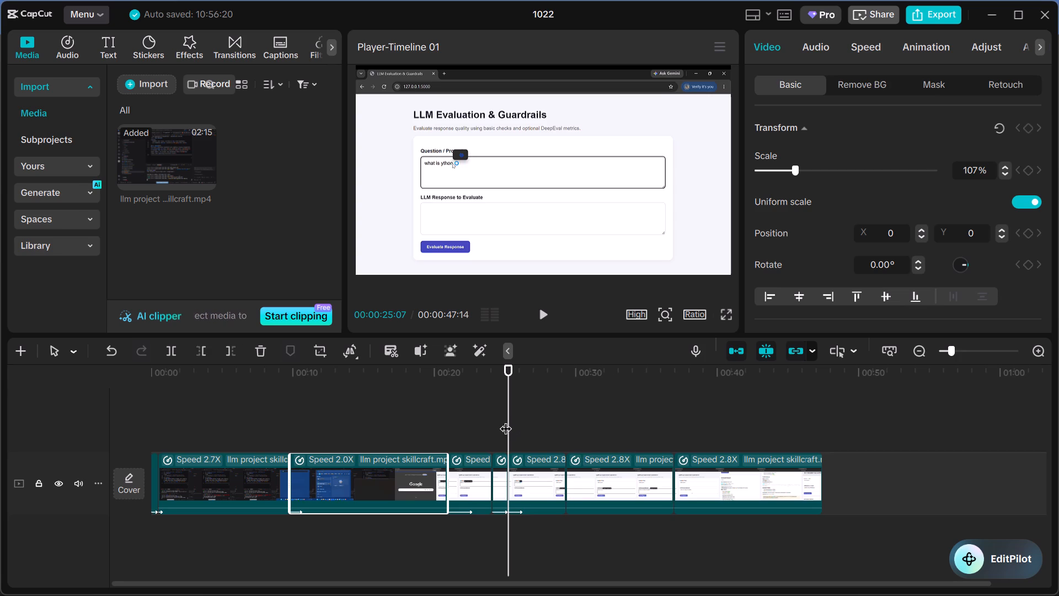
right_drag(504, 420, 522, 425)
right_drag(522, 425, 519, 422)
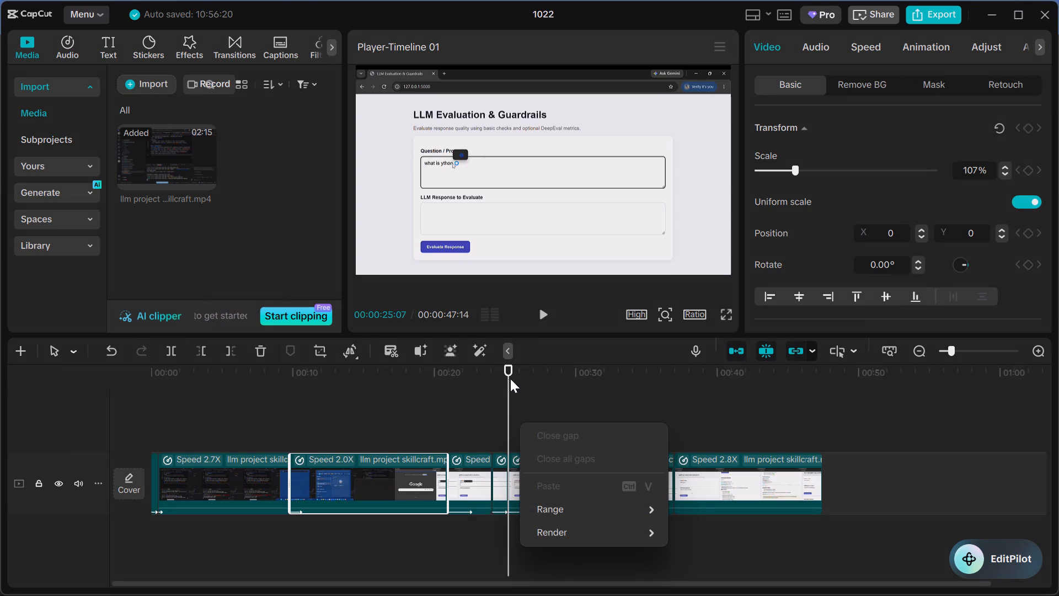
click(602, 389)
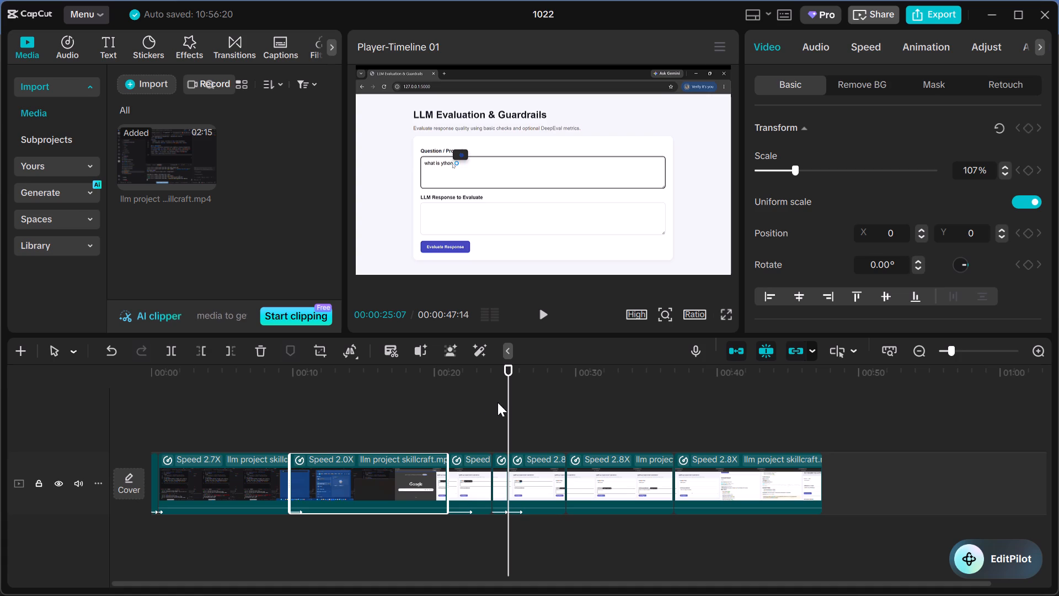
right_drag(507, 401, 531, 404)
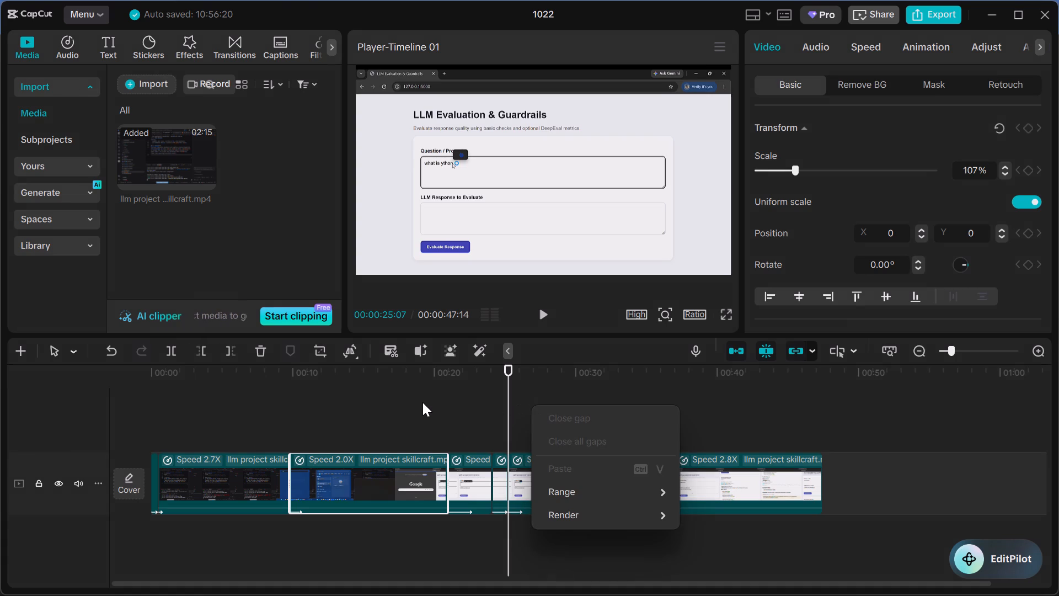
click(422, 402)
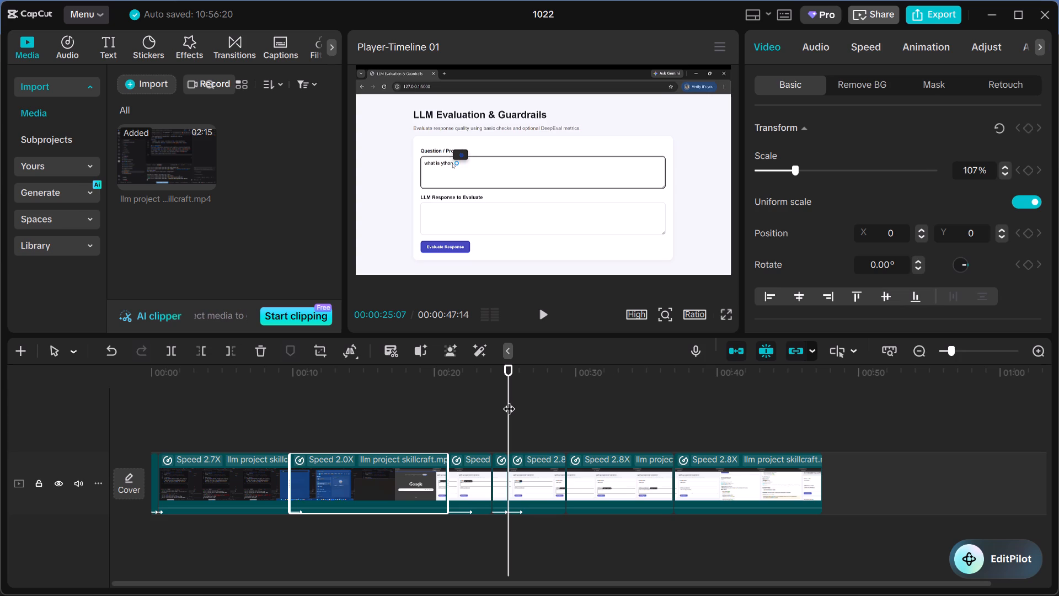
Split the clip segment that follows the 00:00:25:07 cut at 00:00:27:12.
drag(509, 400, 539, 401)
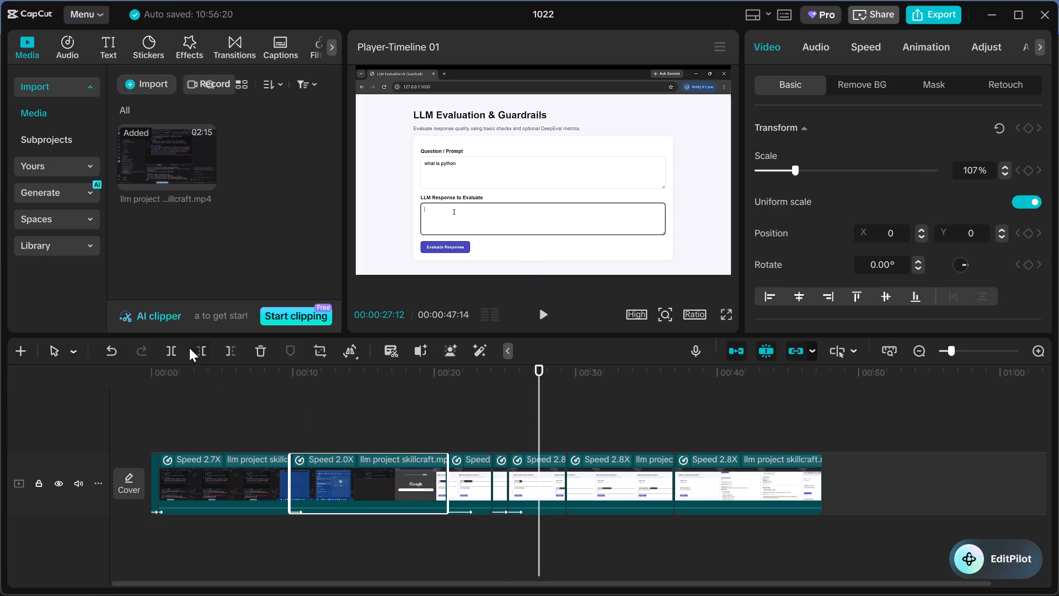
click(159, 349)
click(178, 352)
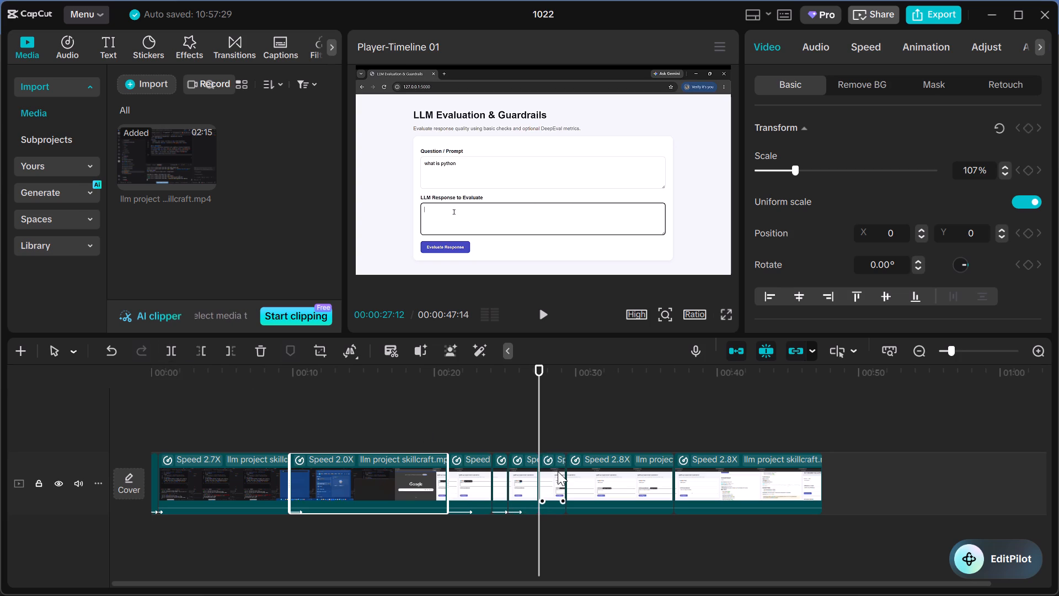
Move the segment between the 00:00:25:07 and 00:00:27:12 cuts ahead of the short segment preceding it.
right_drag(558, 472, 509, 473)
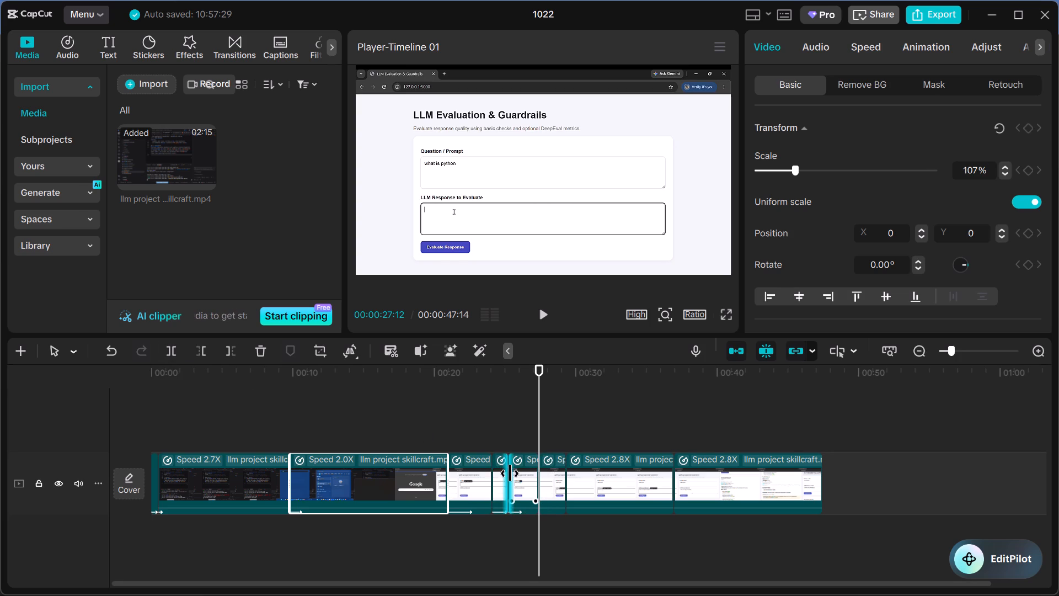
drag(517, 471, 477, 473)
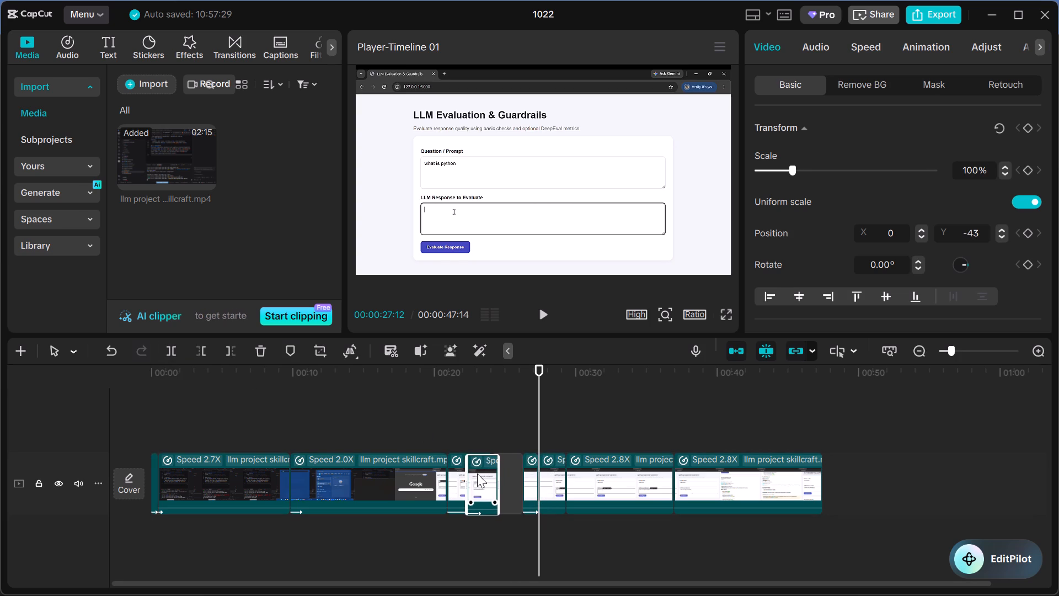
drag(477, 473, 485, 474)
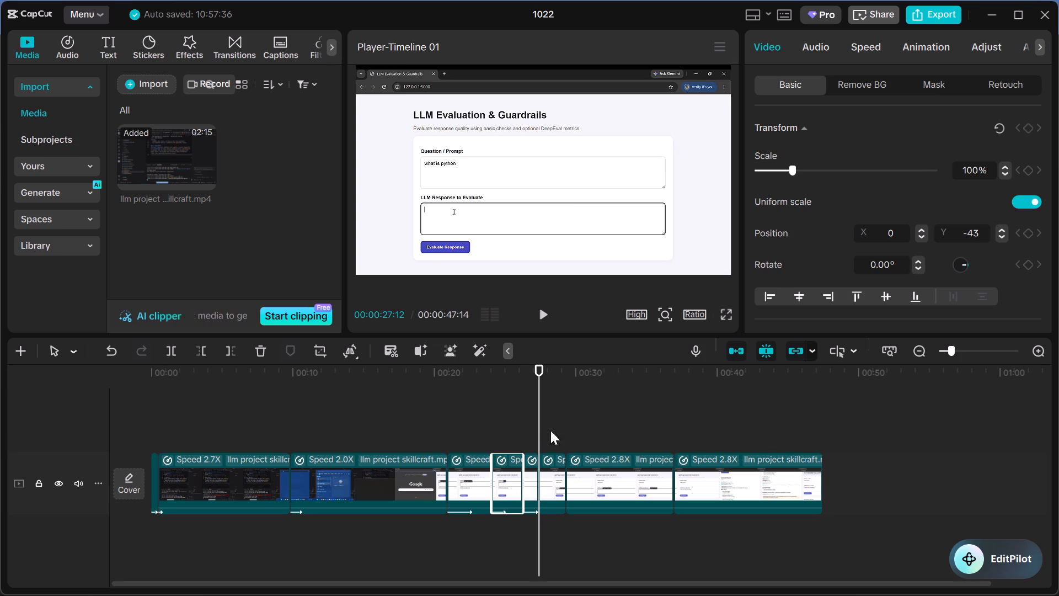
Split the opening 2.7X speed clip at 00:00:05:12.
drag(538, 413, 441, 412)
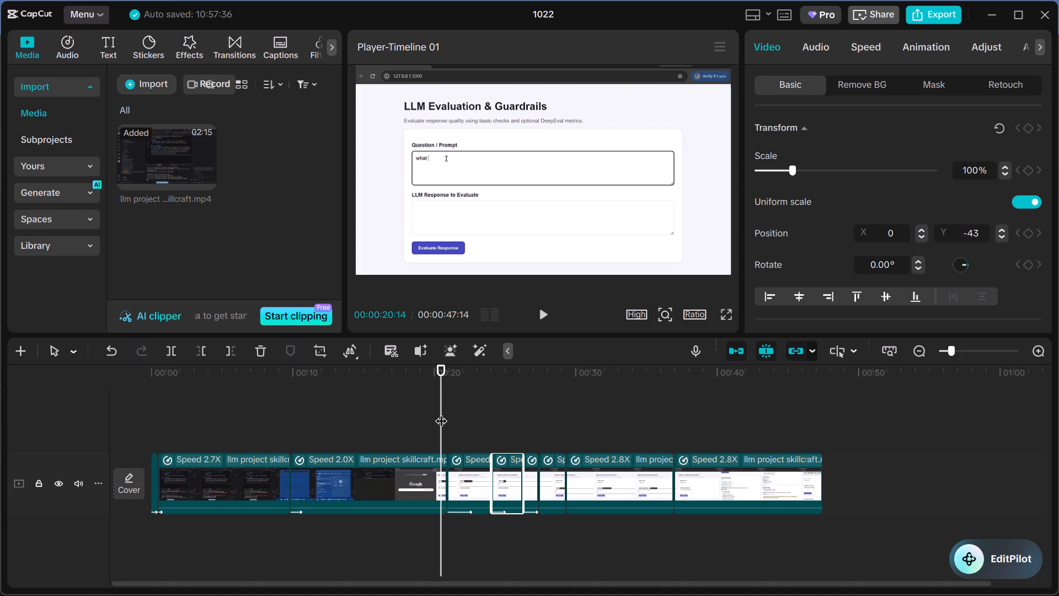
click(553, 477)
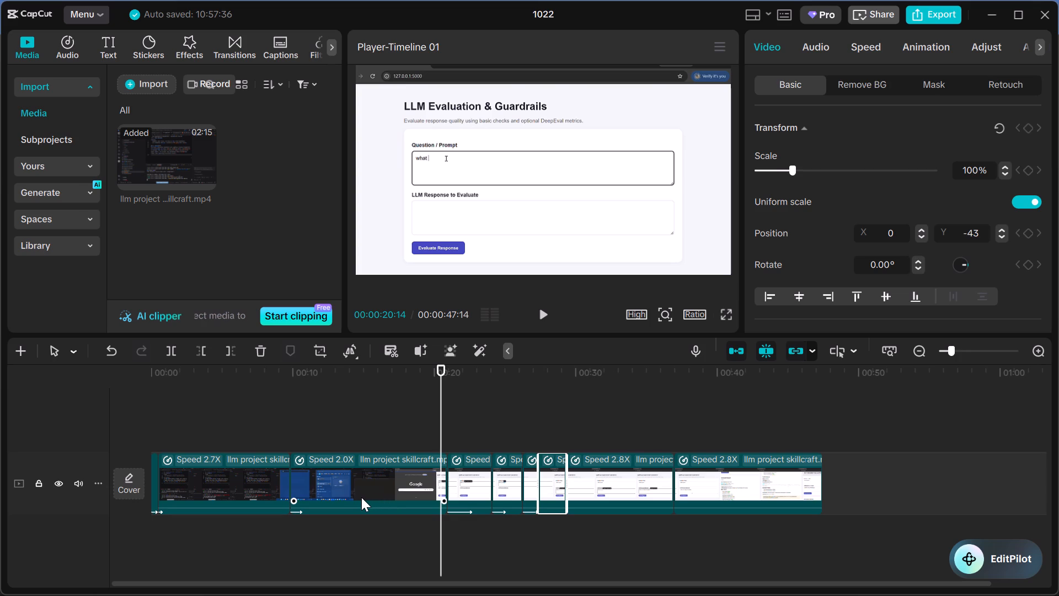
click(361, 497)
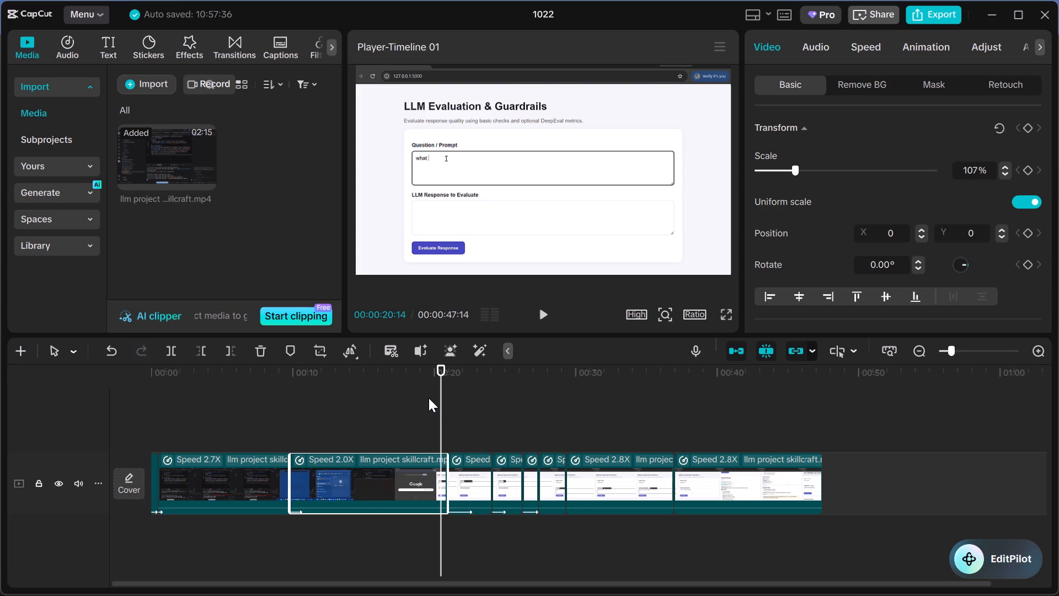
drag(442, 401, 224, 407)
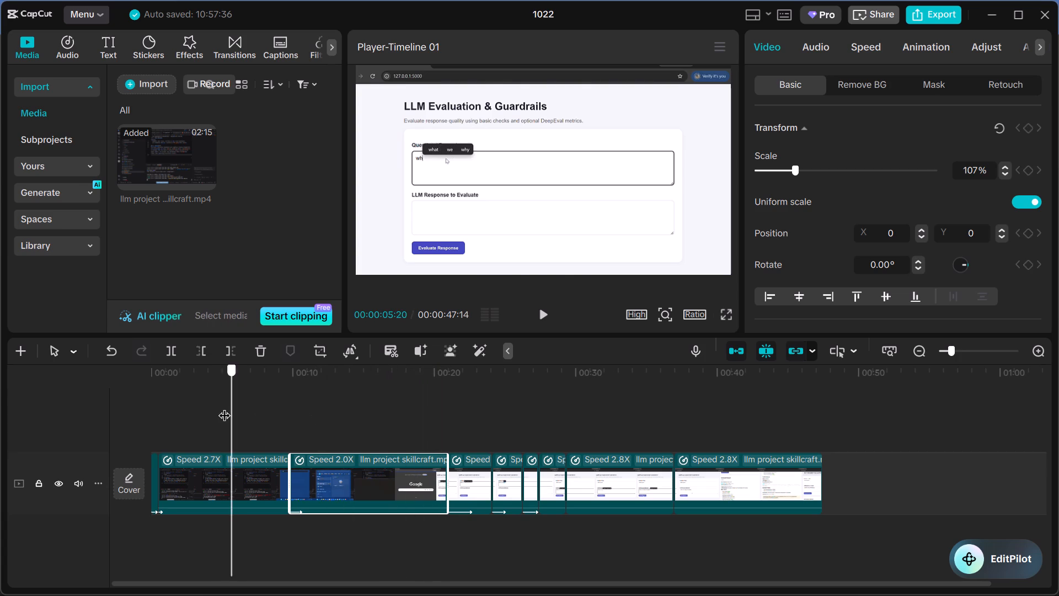
drag(224, 407, 228, 407)
click(228, 407)
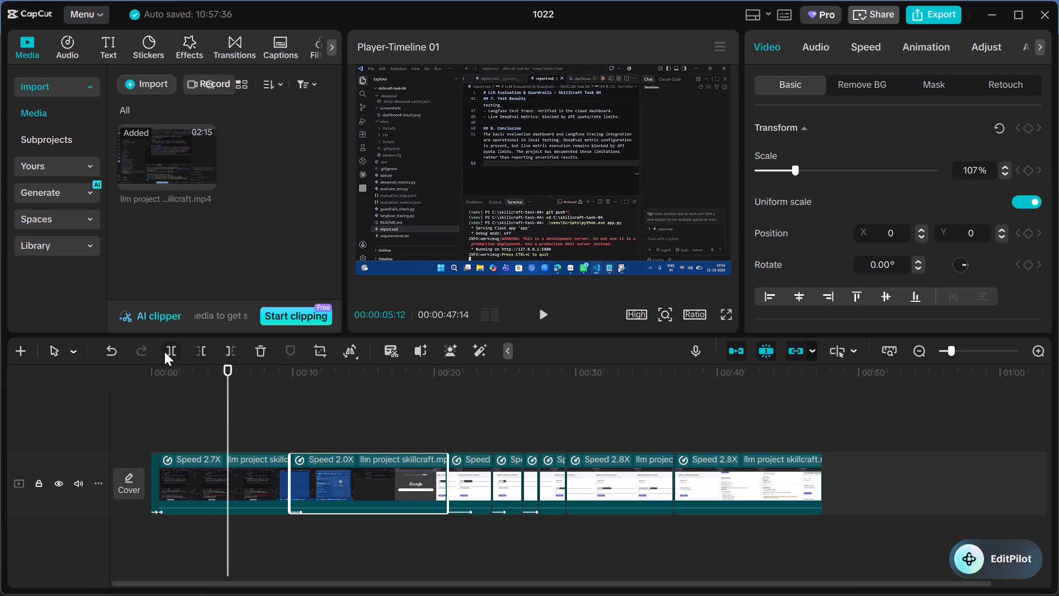
click(163, 353)
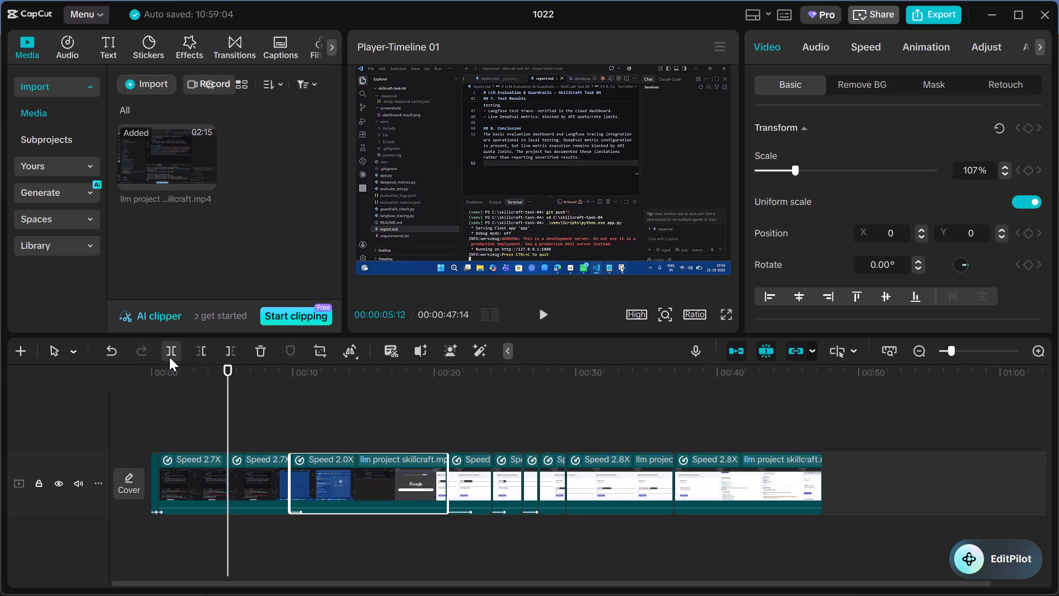
click(169, 357)
Split the 2.0X speed clip at 00:00:13:13.
click(383, 471)
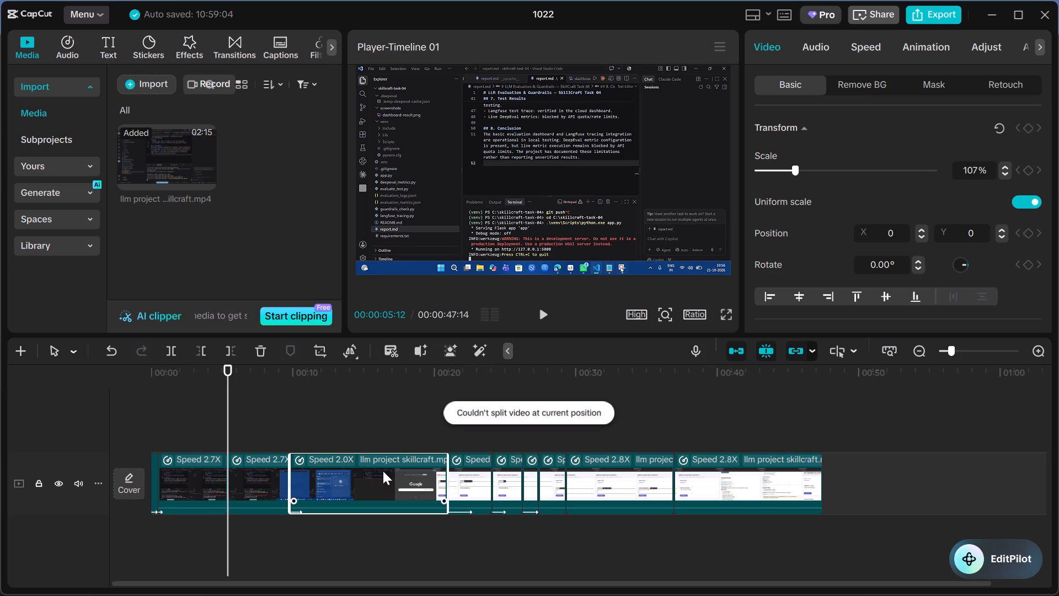
drag(225, 403, 341, 408)
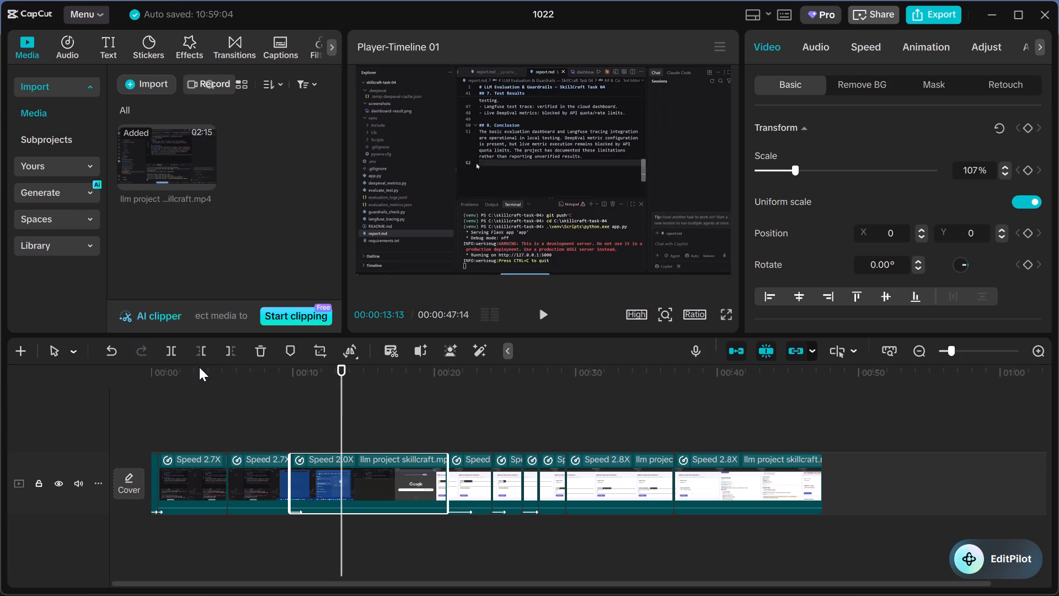
click(176, 355)
Go to 00:00:16:28 with no clip selected and examine the project's details and the available global edits.
click(391, 401)
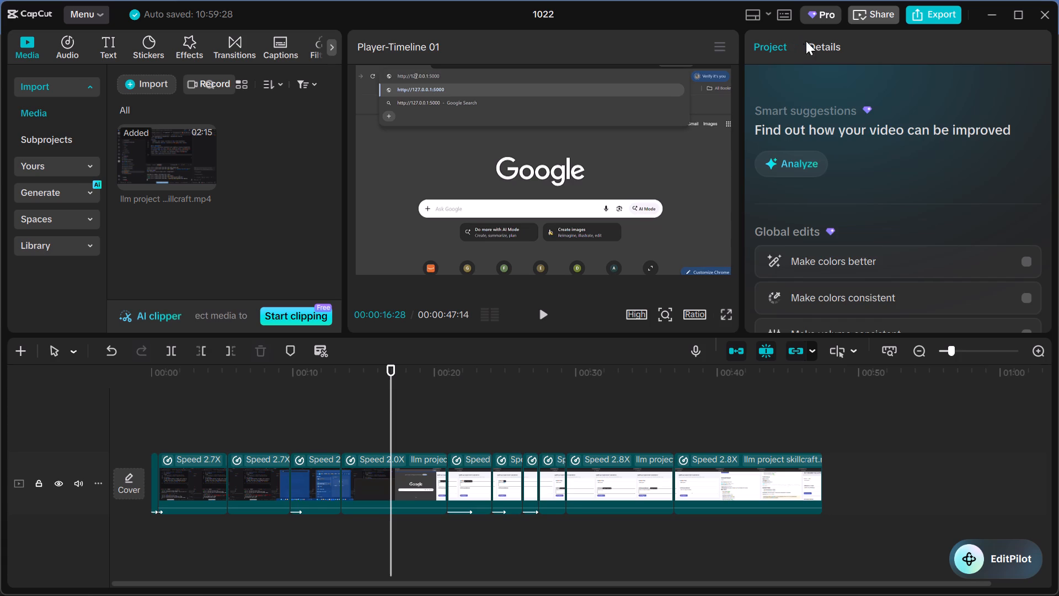
click(818, 50)
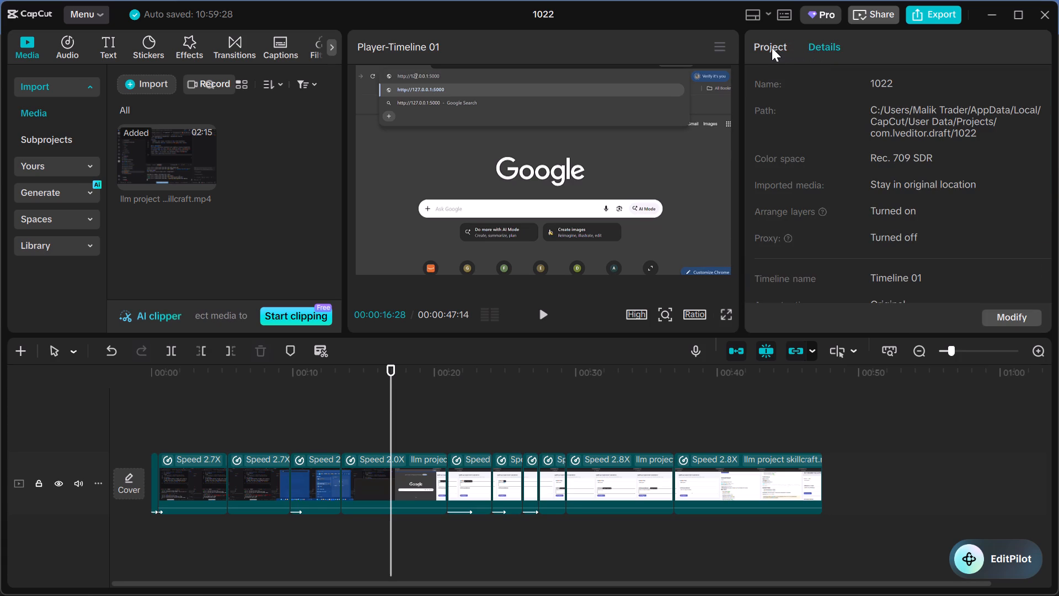
click(772, 47)
click(772, 47)
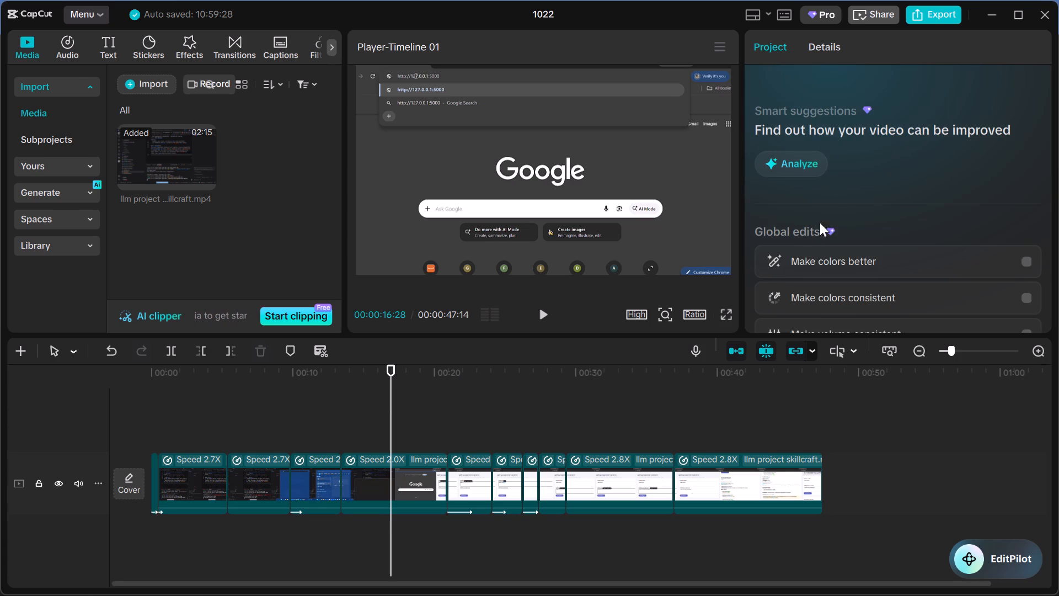
scroll(806, 270, down, 2)
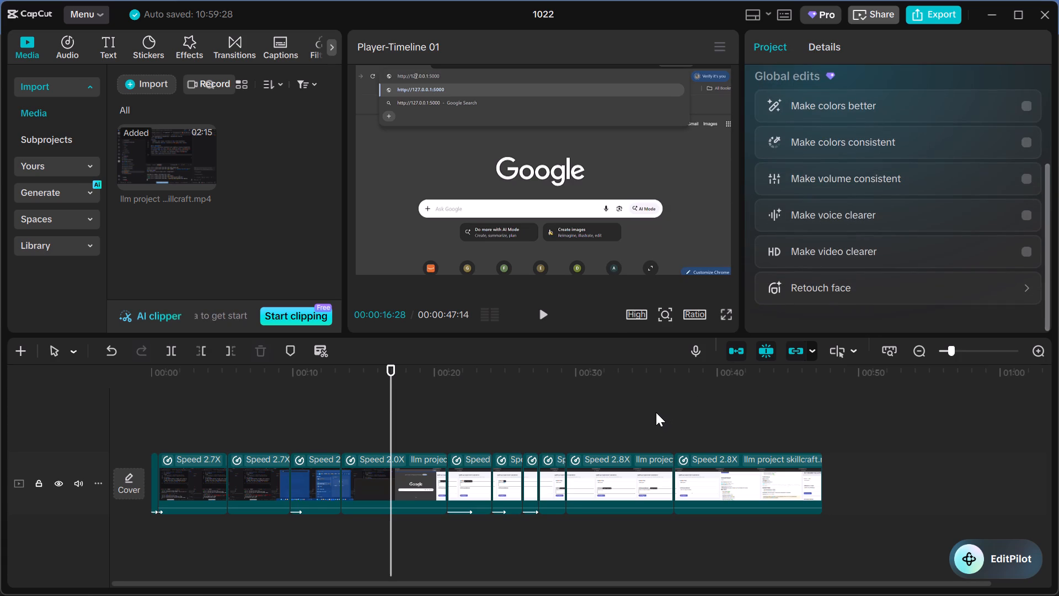
Go to 00:00:35:07 and select the short segment that begins at the 00:00:27:12 cut.
click(650, 409)
click(479, 471)
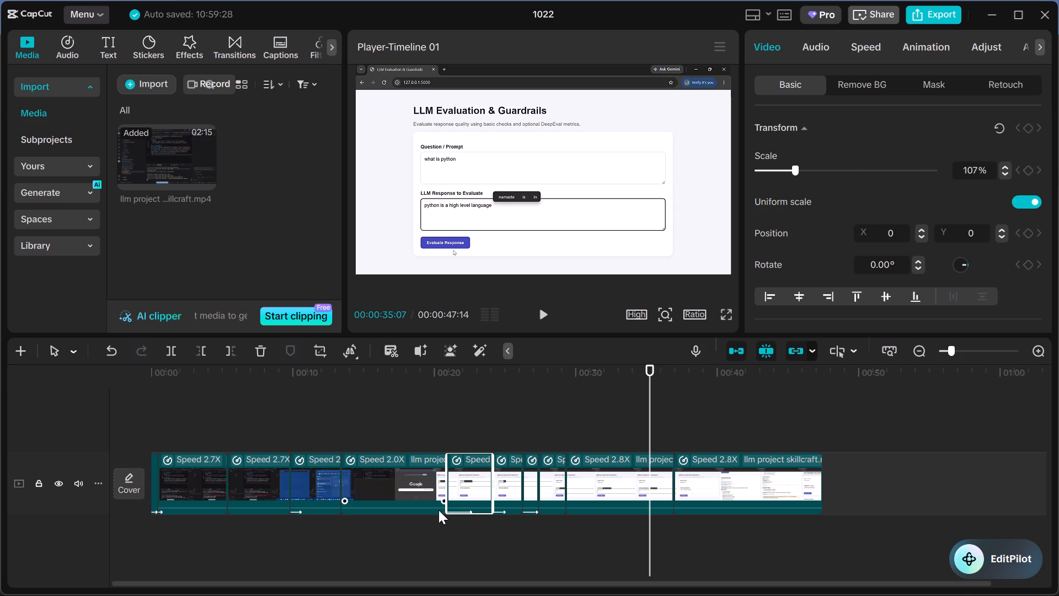
click(477, 504)
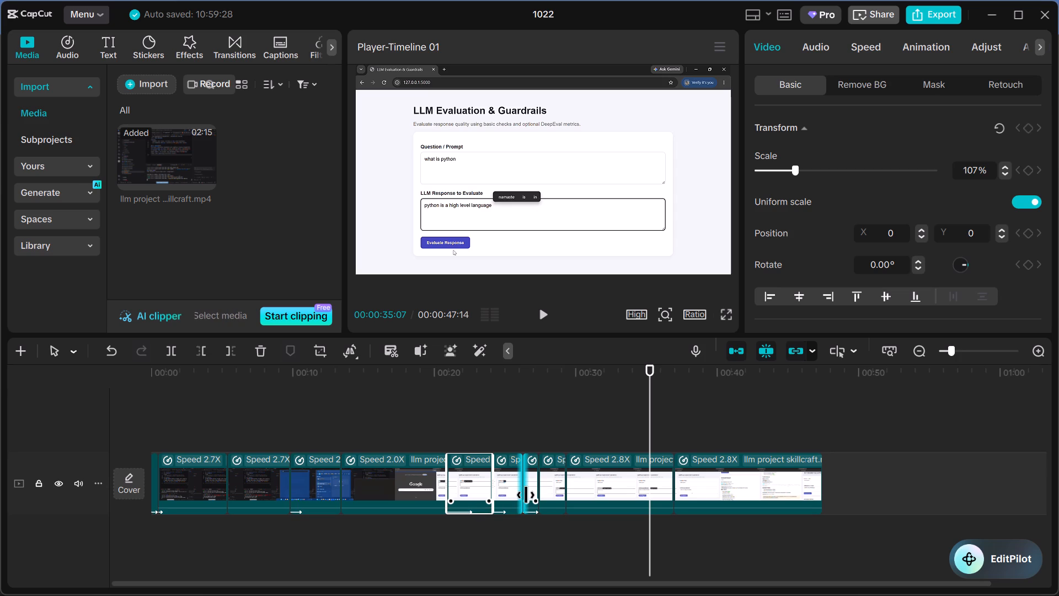
click(526, 495)
click(552, 491)
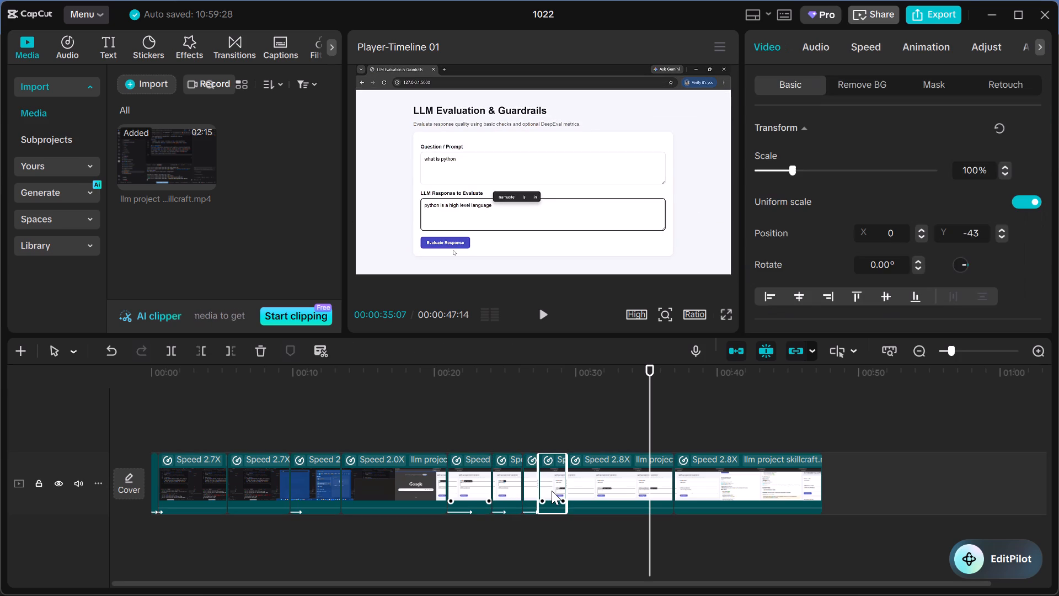
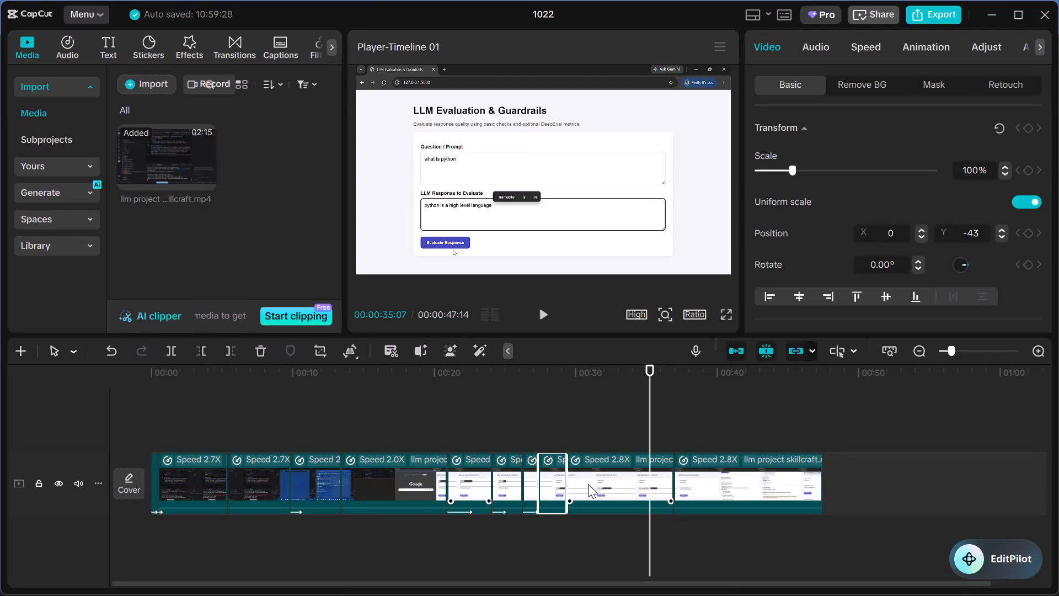
Select the first of the two closing 2.8X speed clips and preview the frames at 00:00:33:24 and 00:00:40:11.
click(588, 484)
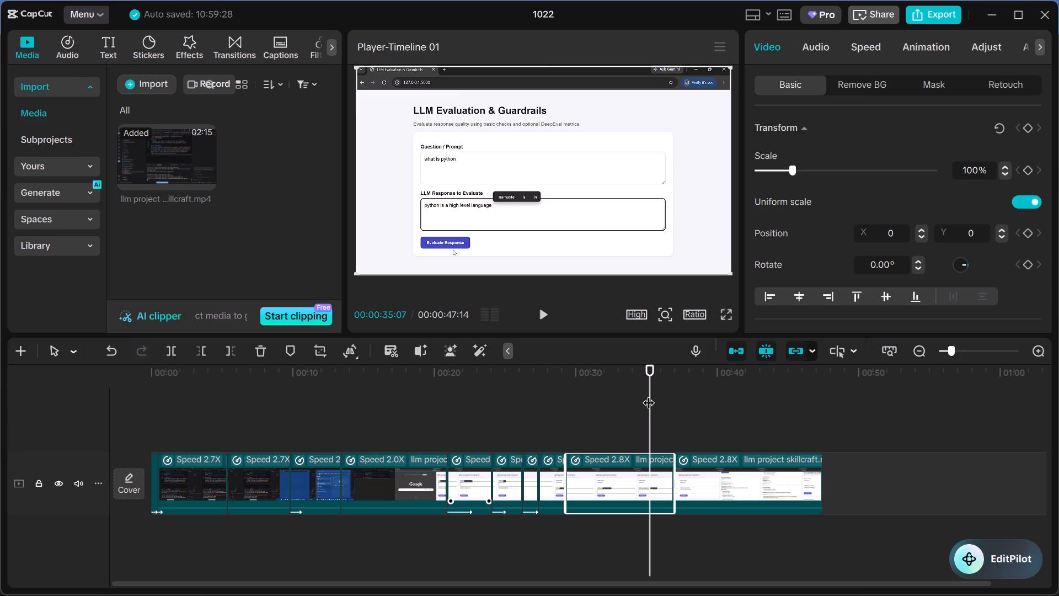
right_drag(648, 394, 619, 393)
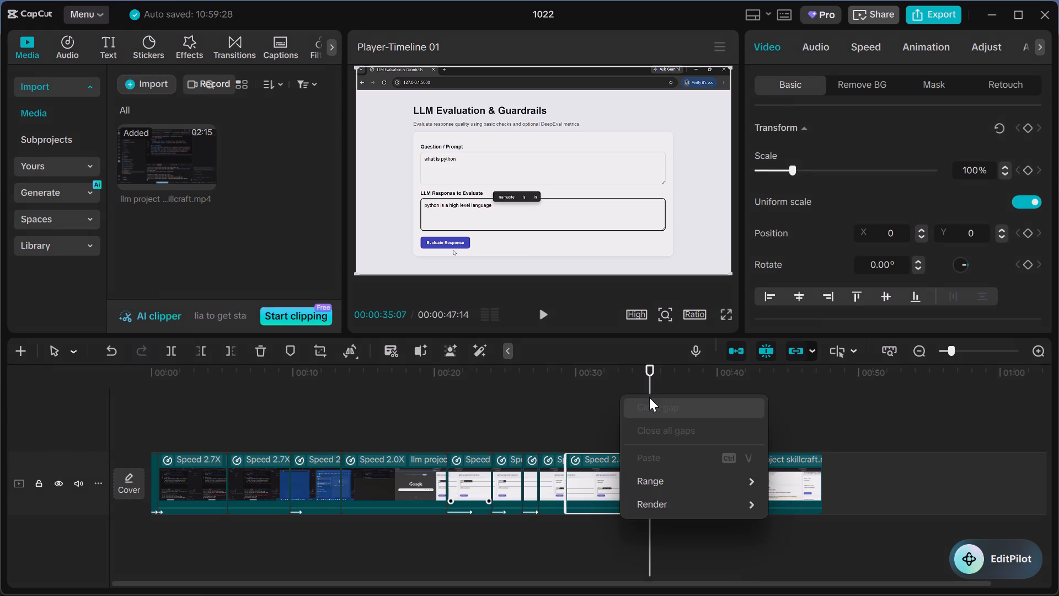
drag(589, 407, 640, 401)
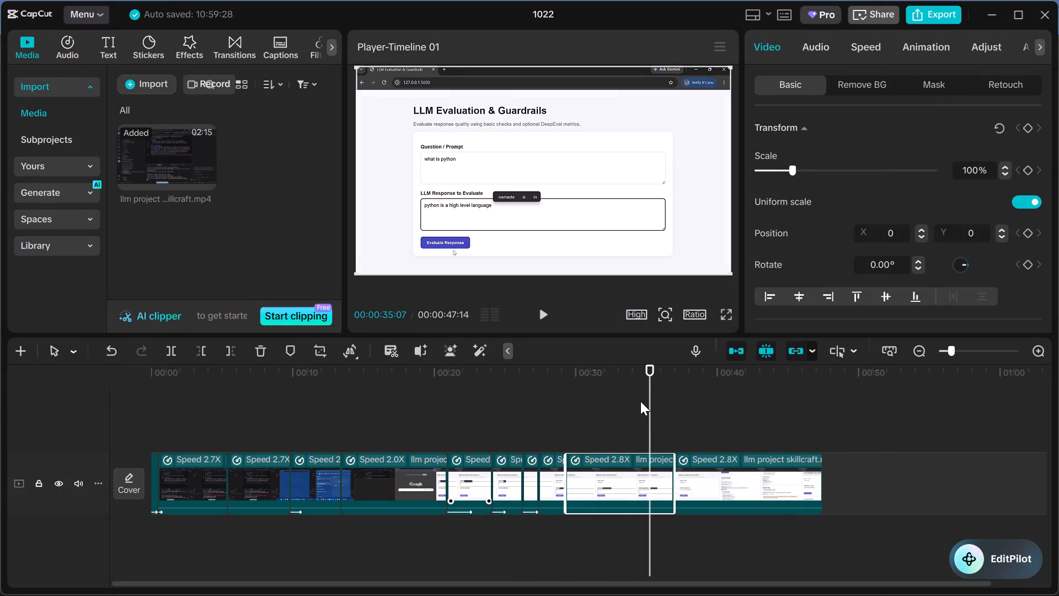
drag(640, 401, 655, 401)
drag(650, 402, 629, 403)
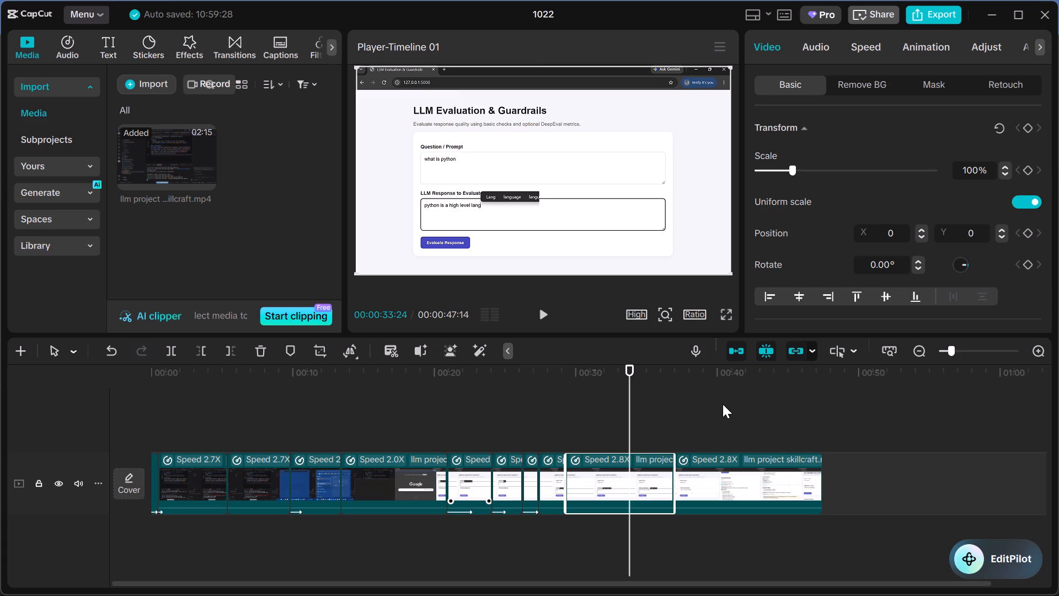
click(723, 404)
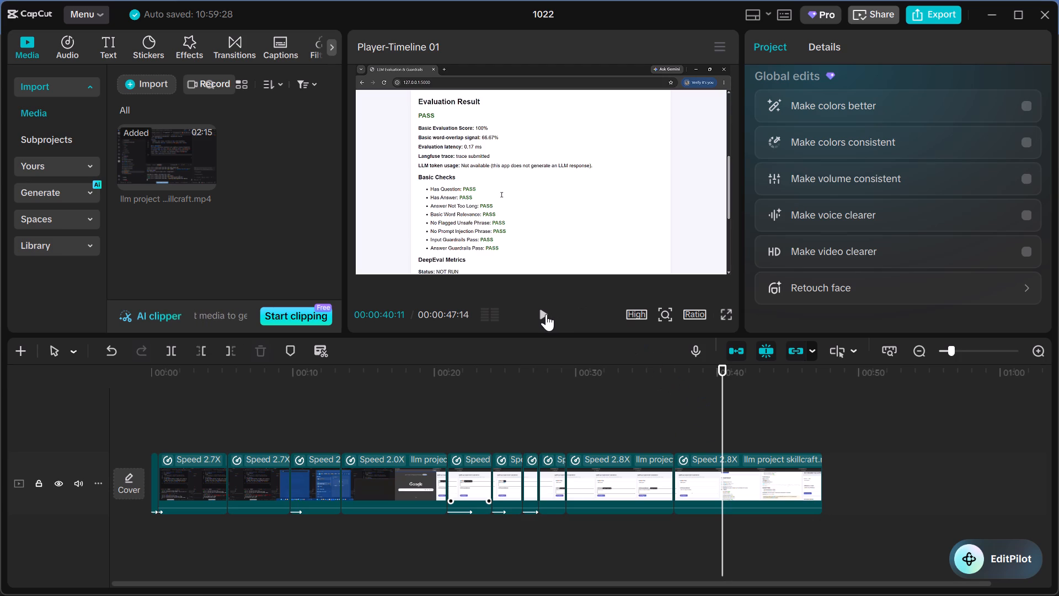
Move the short clip that follows the 2.0X speed clip to directly before it, at the 00:00:13:13 cut.
click(477, 467)
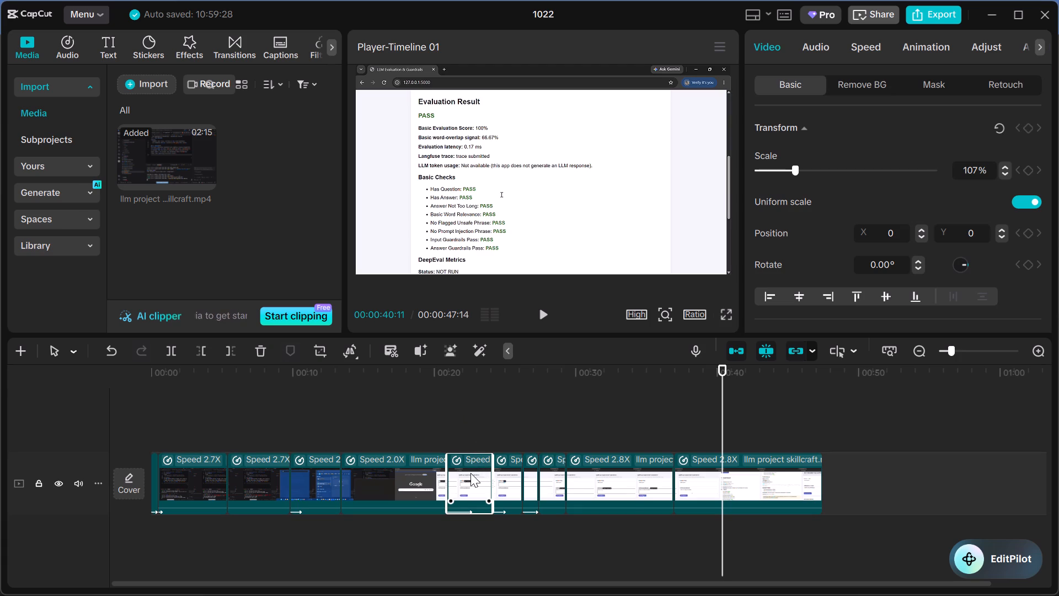
drag(470, 473, 379, 475)
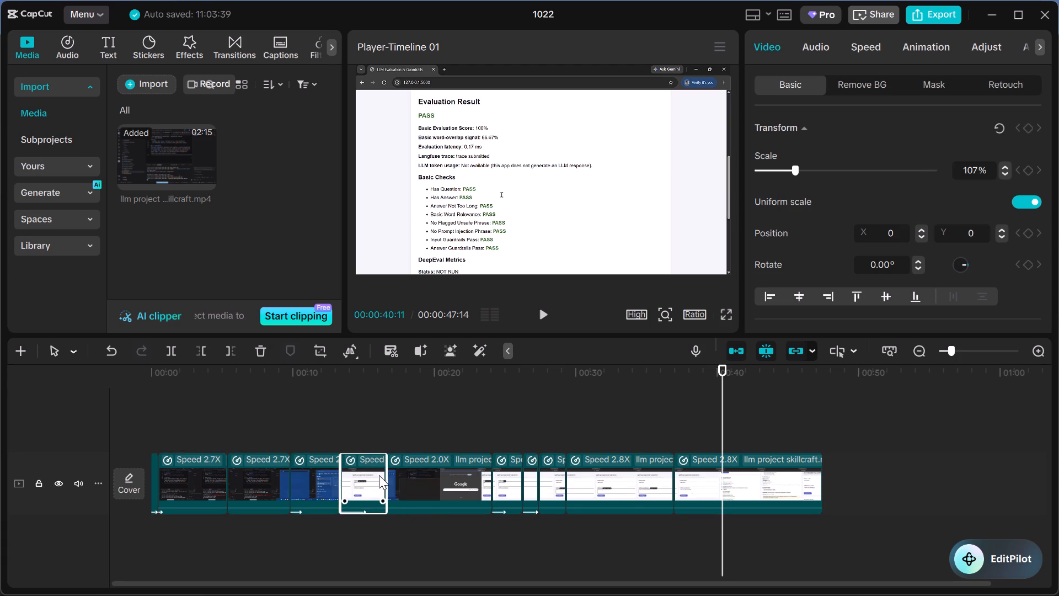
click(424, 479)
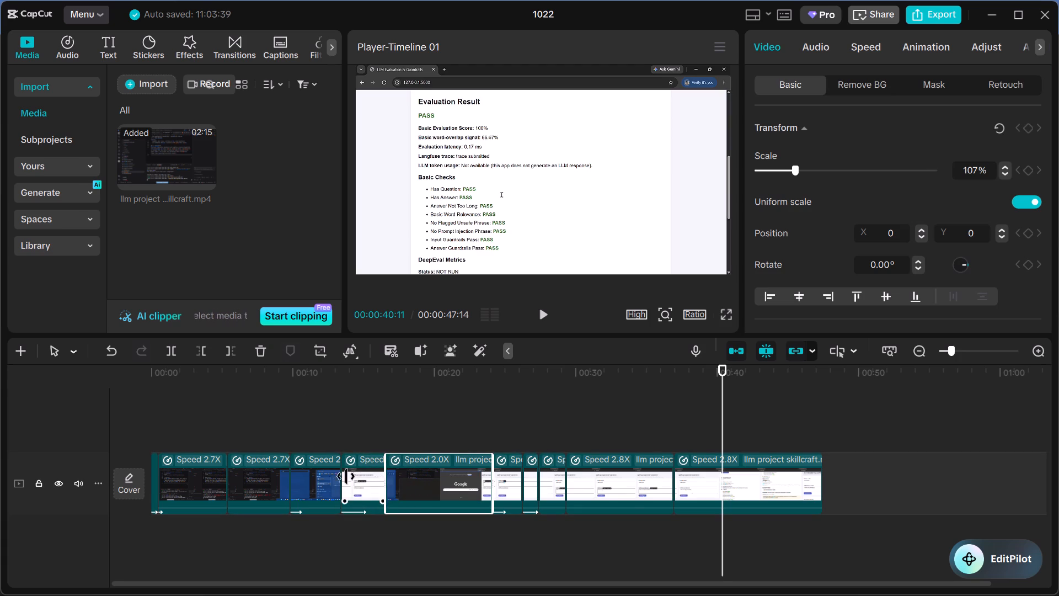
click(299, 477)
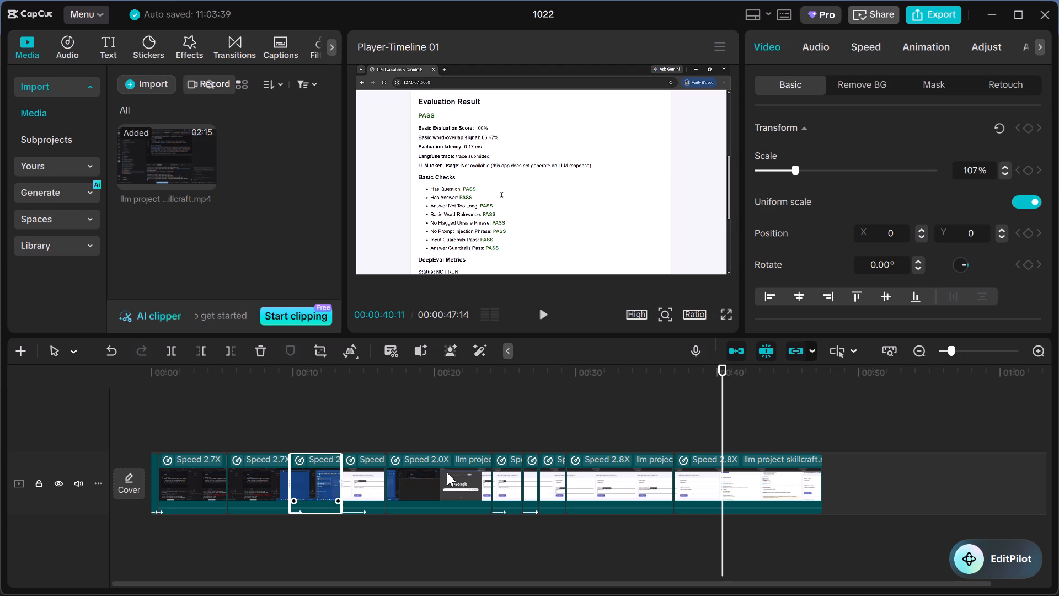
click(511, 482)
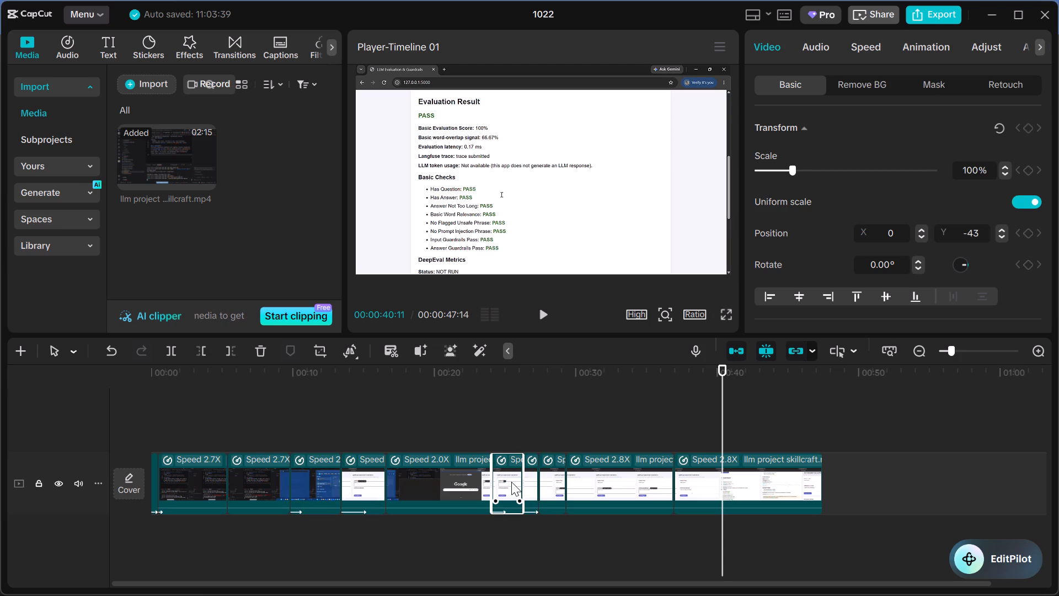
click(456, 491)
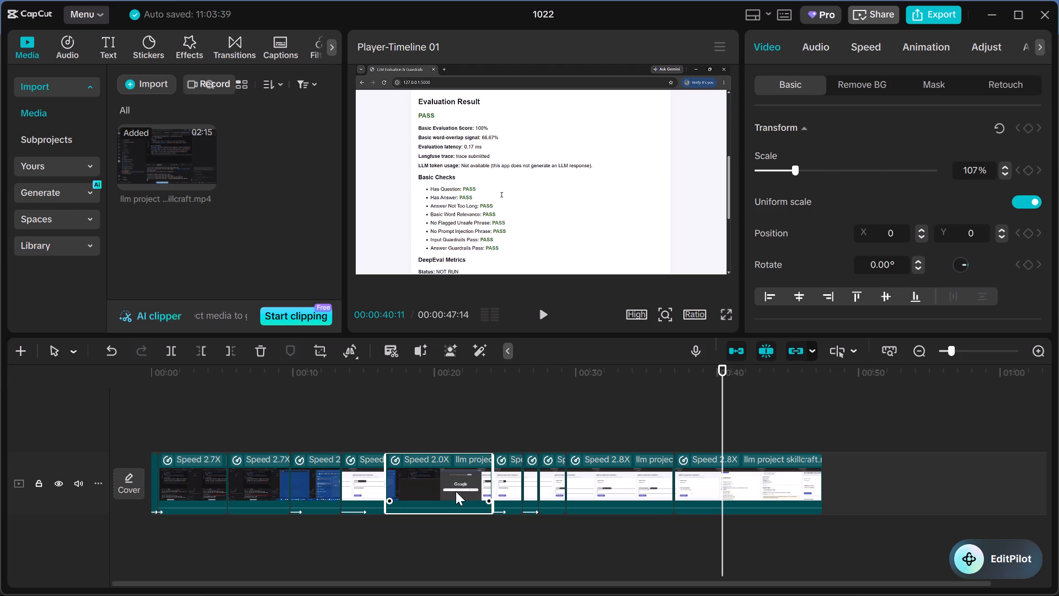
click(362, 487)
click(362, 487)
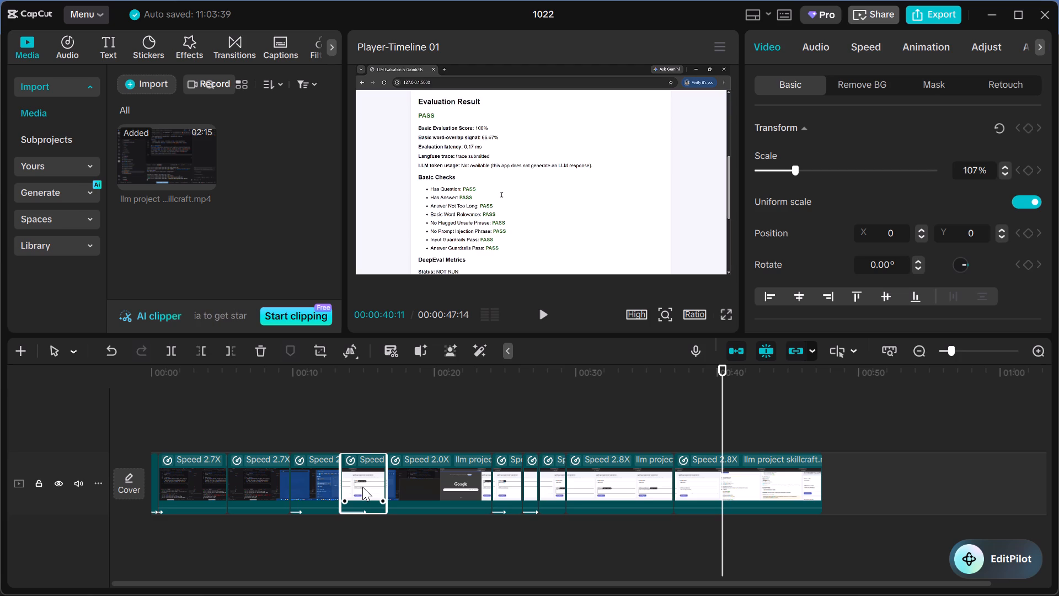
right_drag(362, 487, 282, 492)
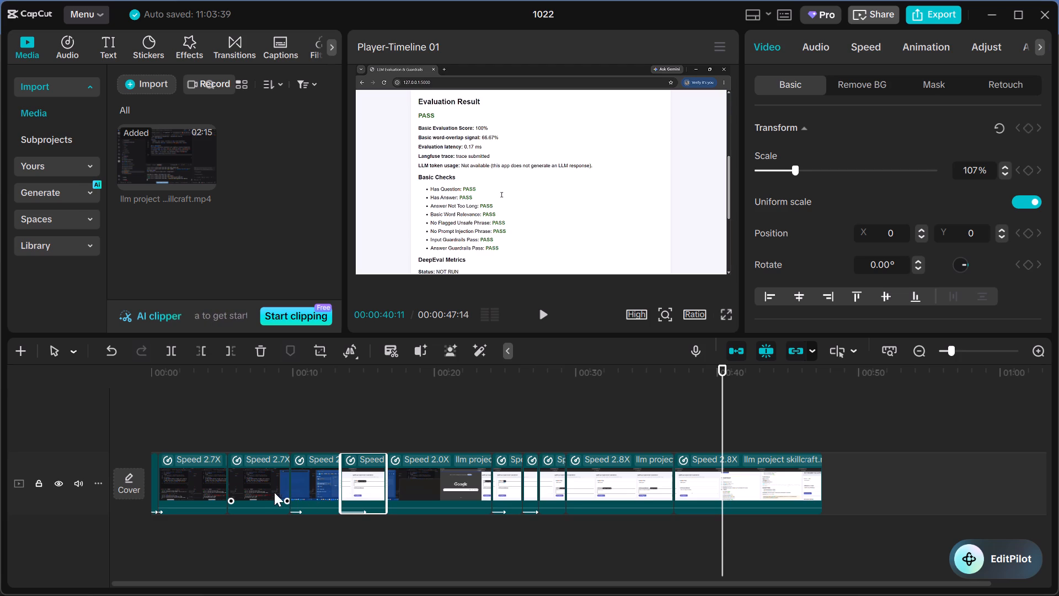
Move the second 2.7X speed clip, starting at the 00:00:05:12 cut, to directly before the 2.0X speed clip.
click(271, 493)
drag(271, 493, 364, 488)
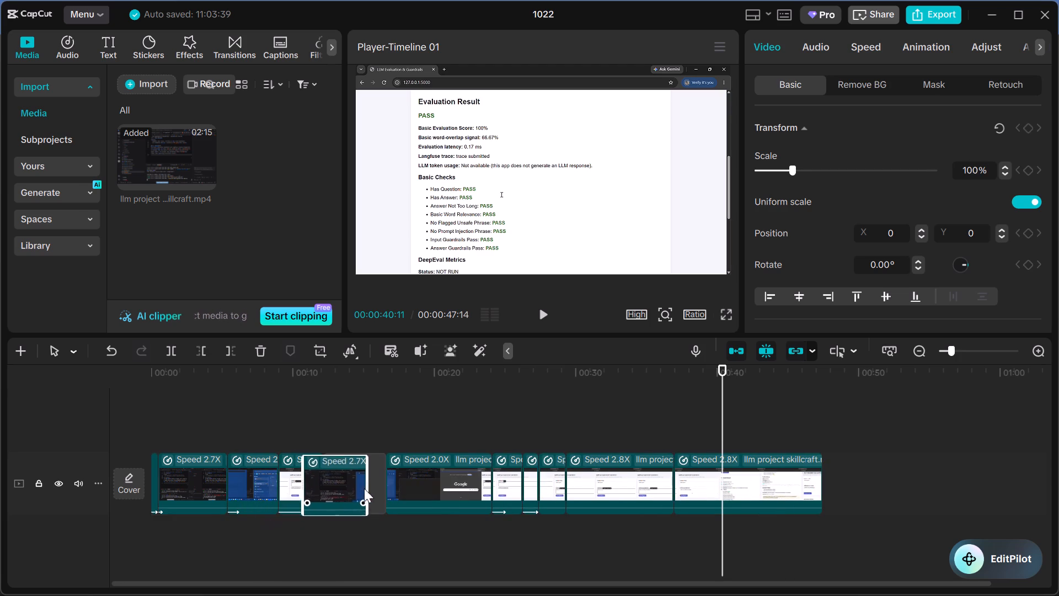
drag(364, 488, 375, 485)
click(429, 482)
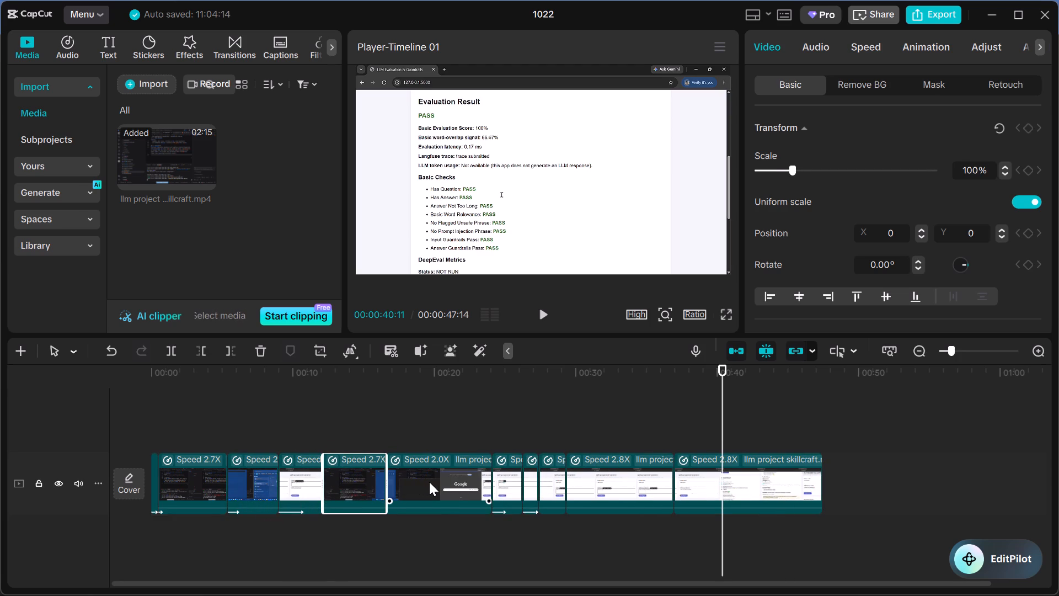
Split the relocated 2.7X speed clip at 00:00:16:03.
click(259, 474)
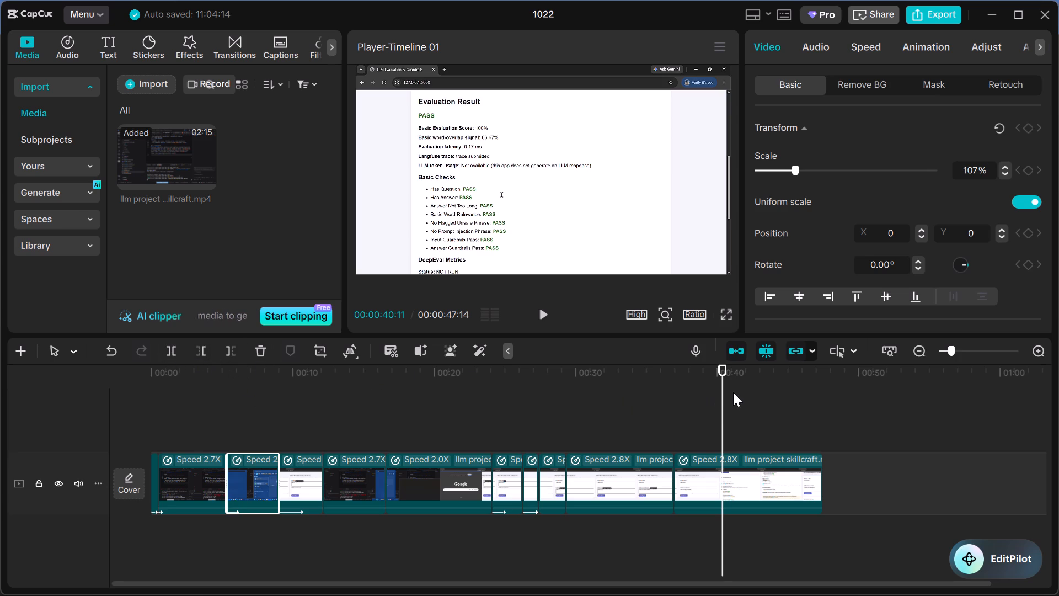
right_drag(721, 385, 631, 373)
right_drag(631, 373, 603, 372)
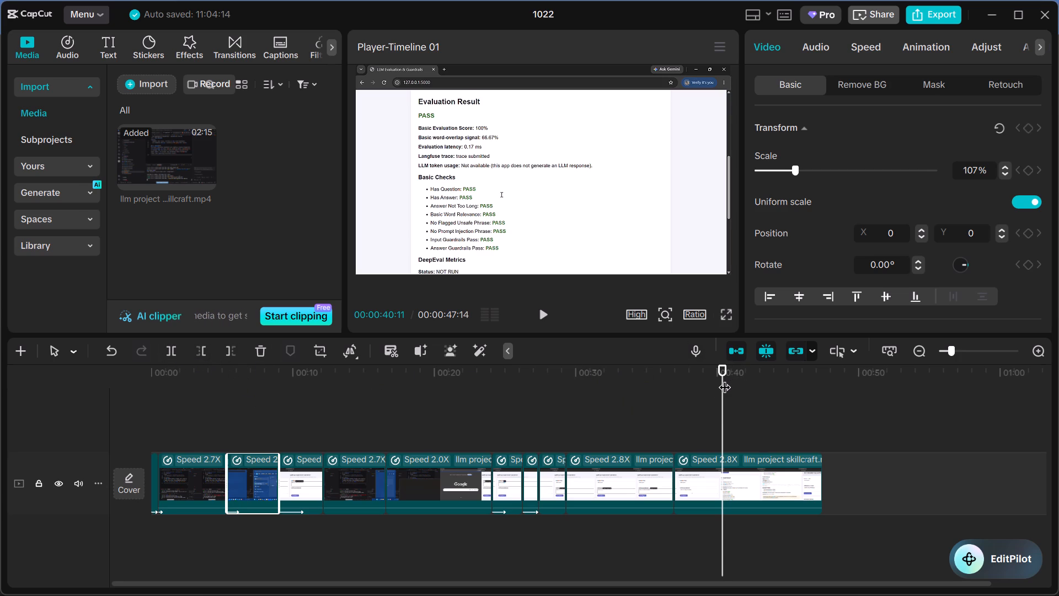
drag(724, 379, 484, 332)
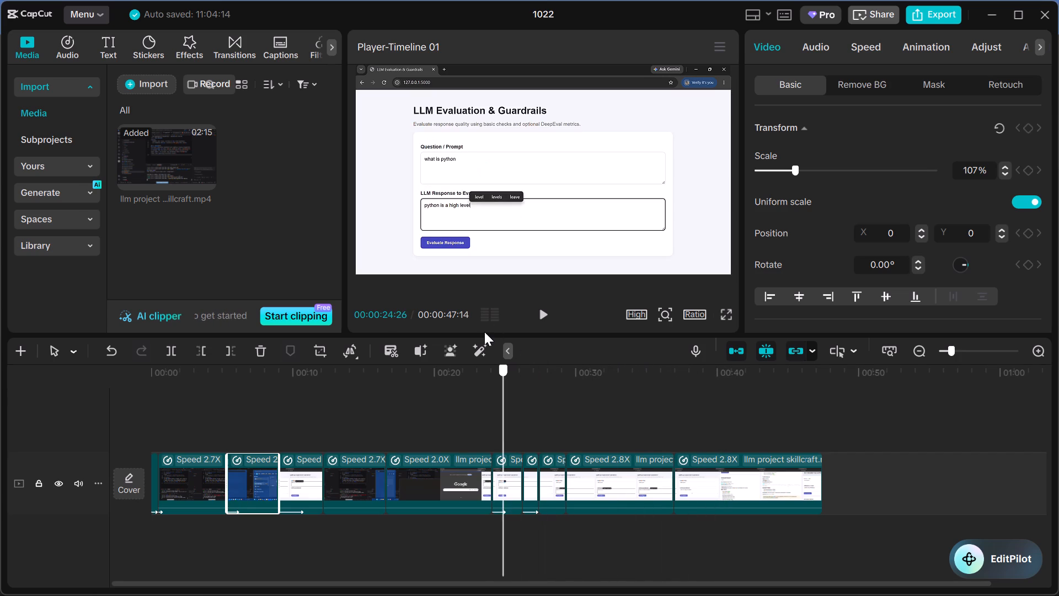
drag(484, 332, 379, 332)
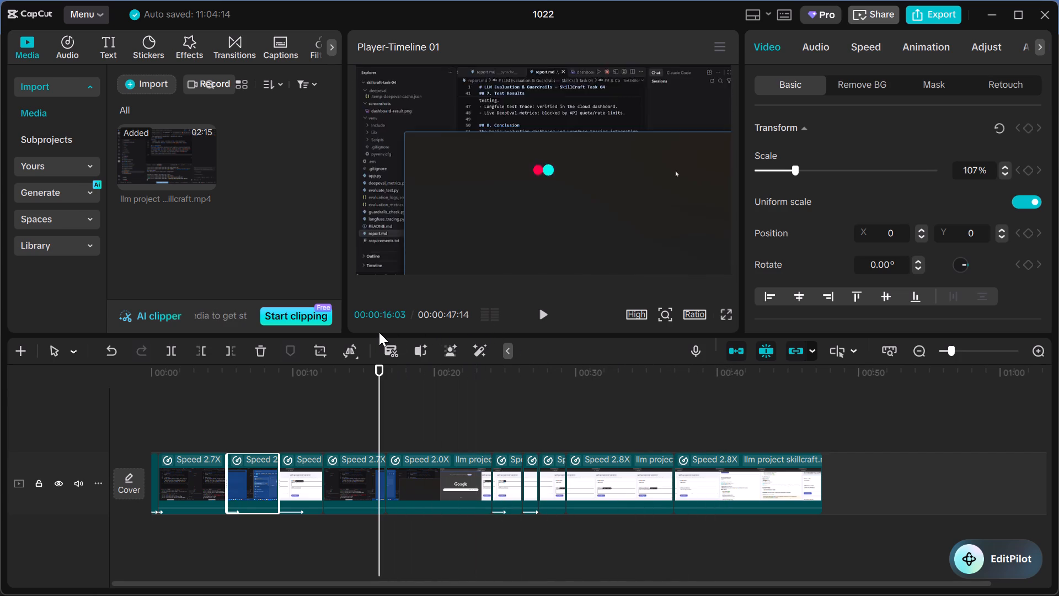
click(163, 358)
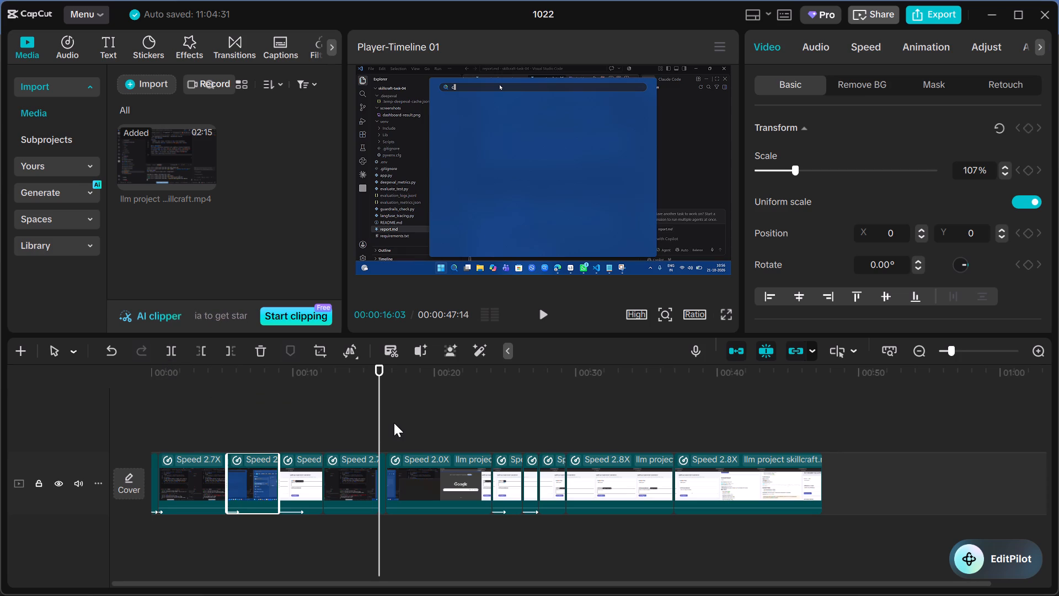
Split the 2.67x clip before the 00:00:16:03 cut again at 00:00:14:15.
drag(376, 419, 356, 419)
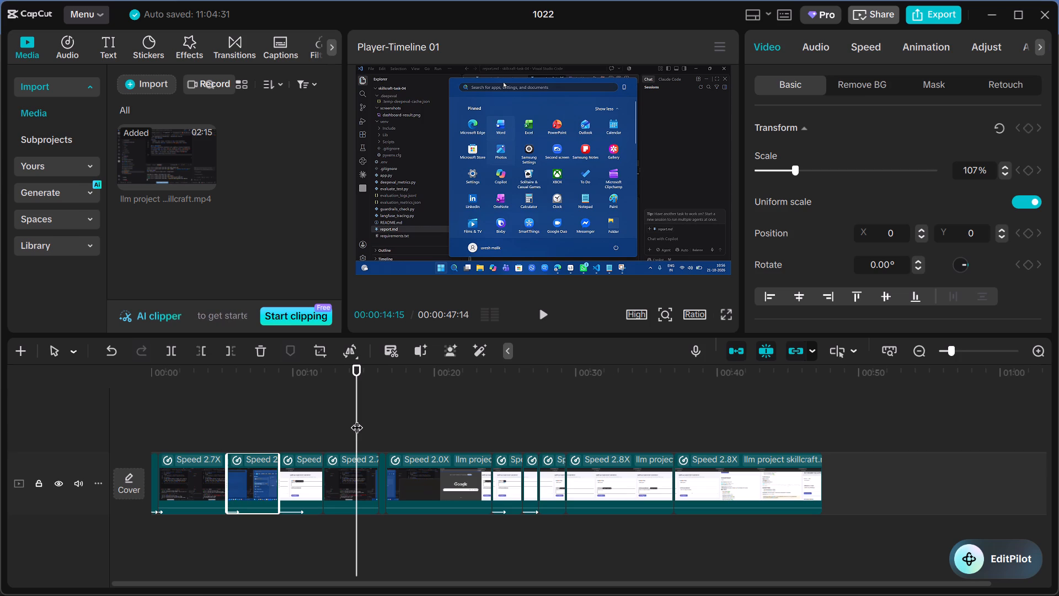
click(506, 174)
click(551, 178)
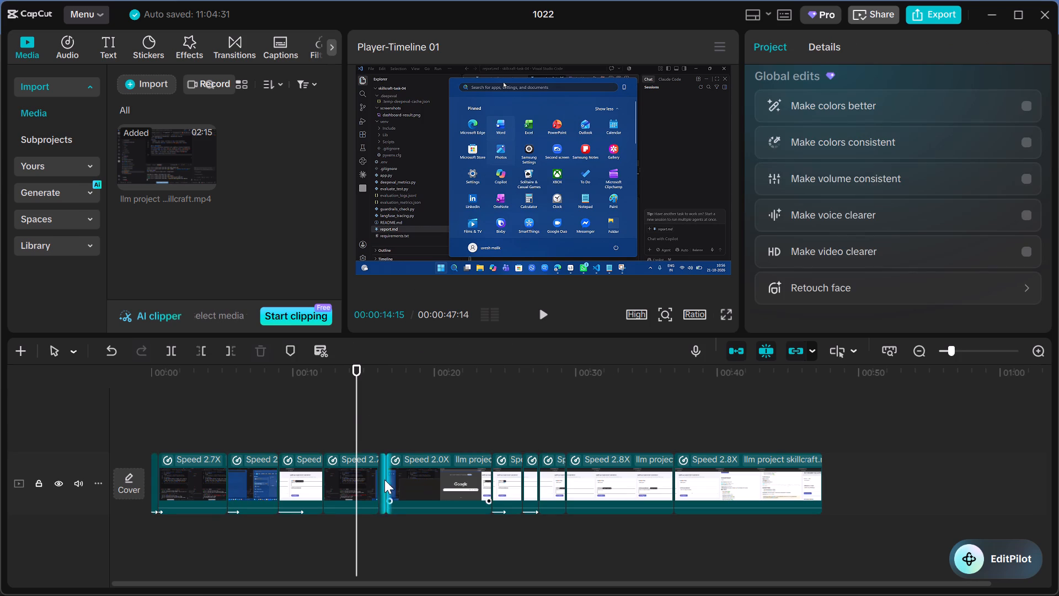
click(358, 475)
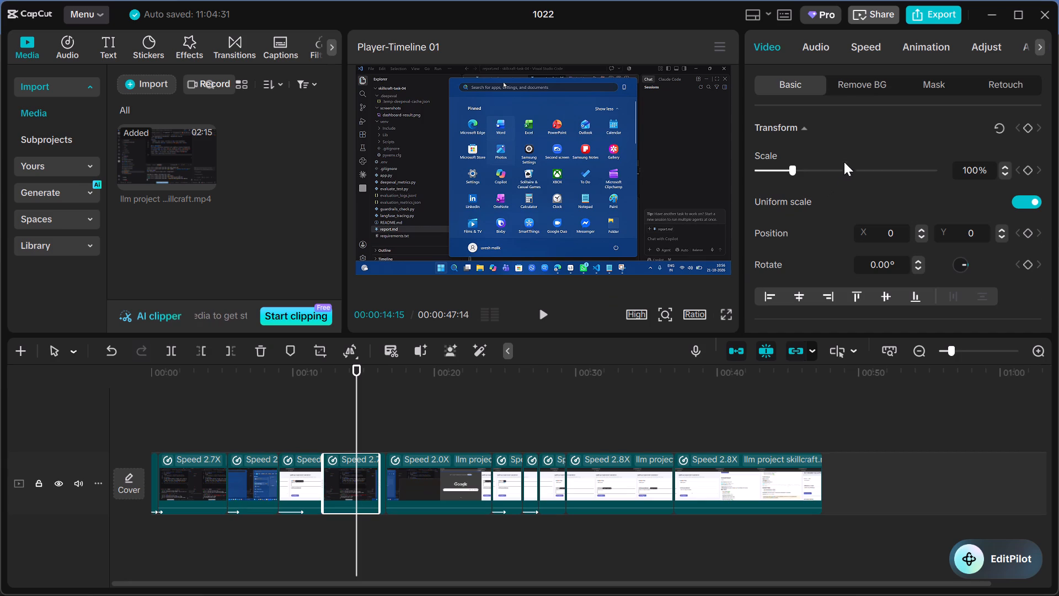
click(862, 45)
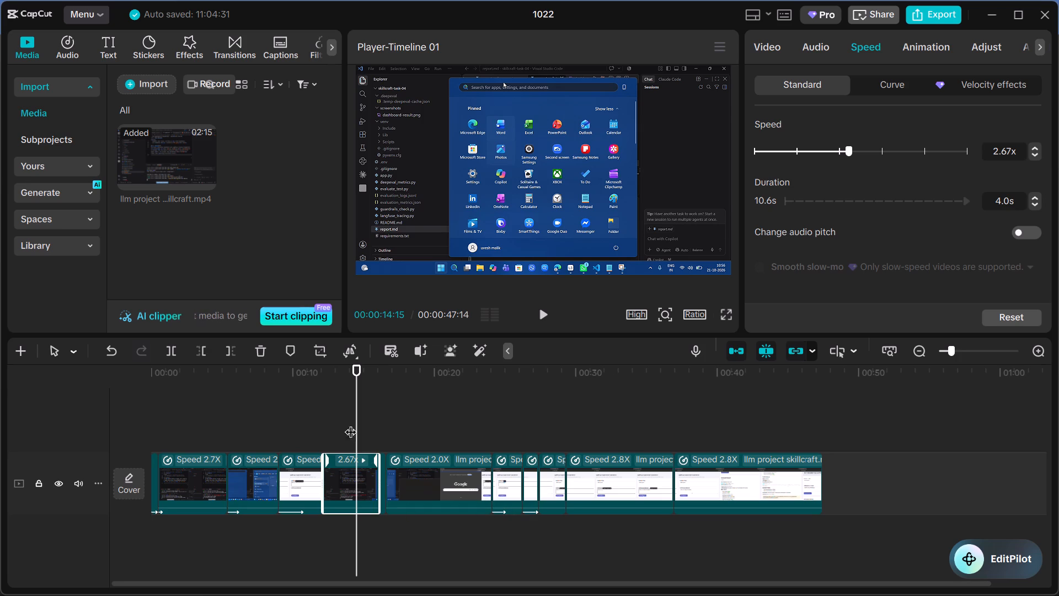
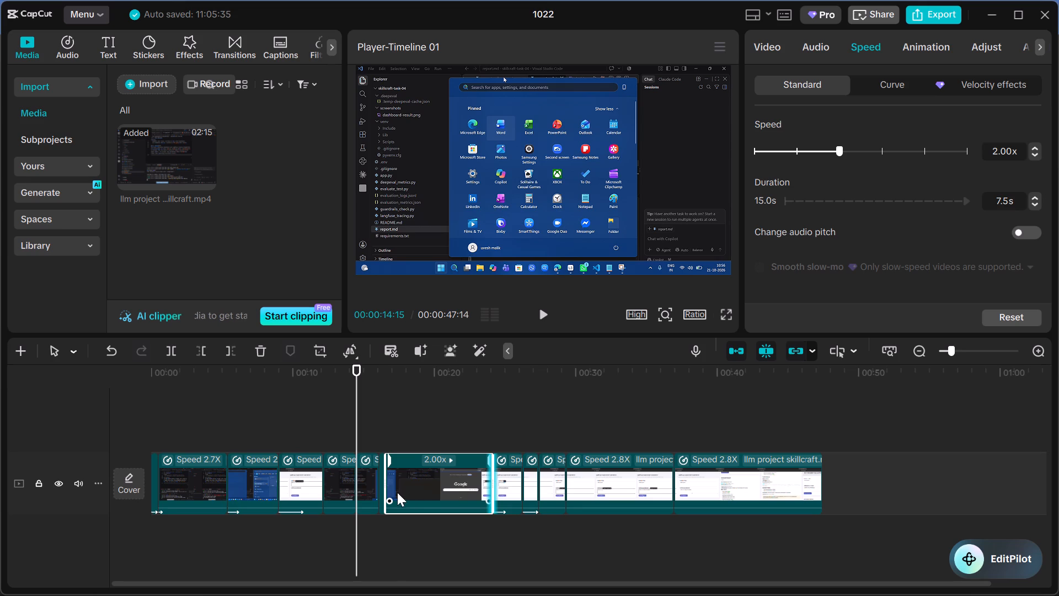
click(427, 472)
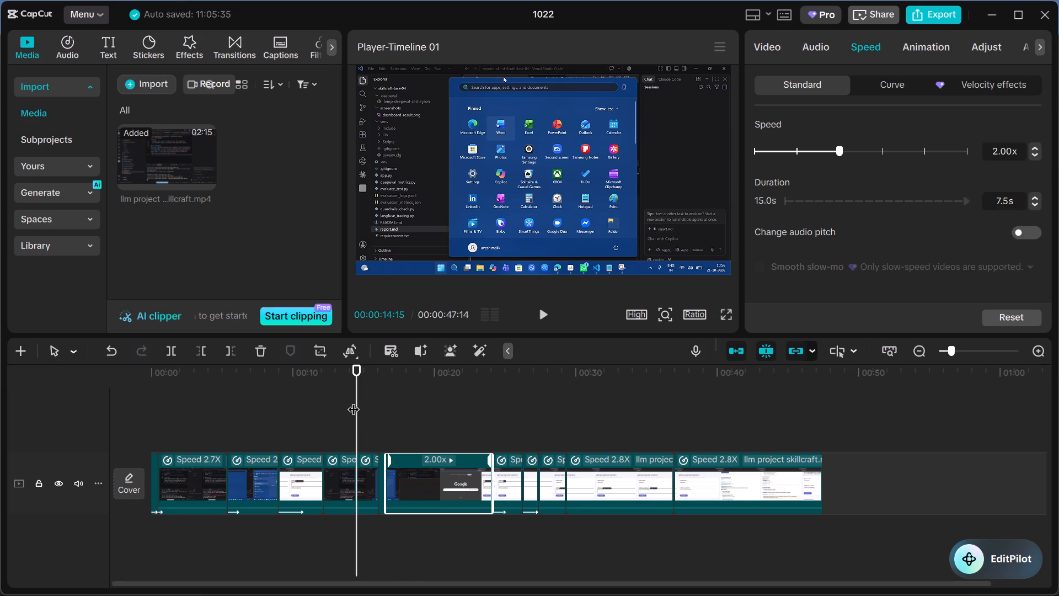
drag(353, 401, 434, 408)
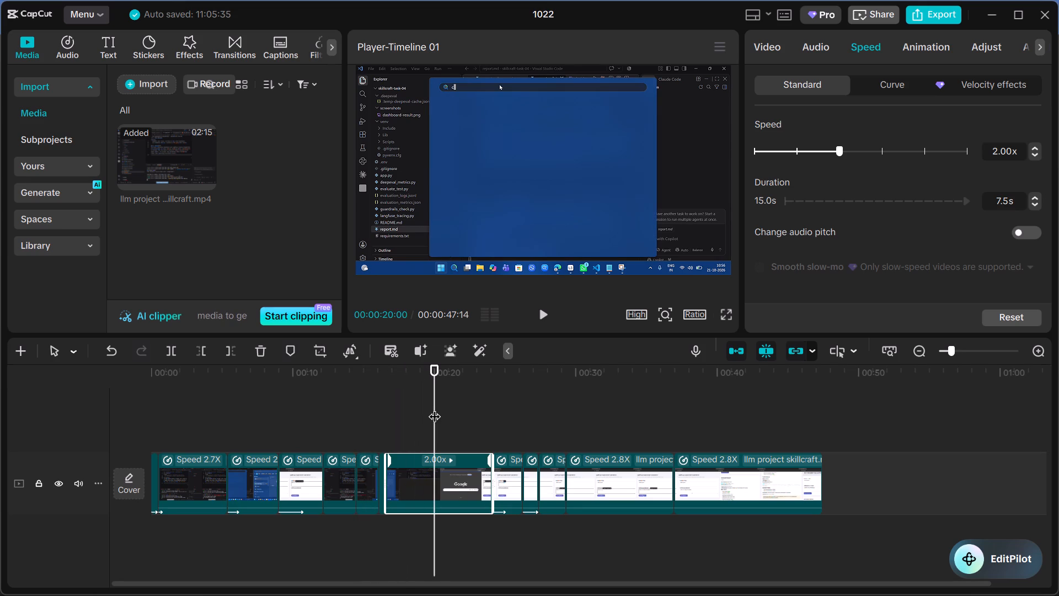
click(167, 344)
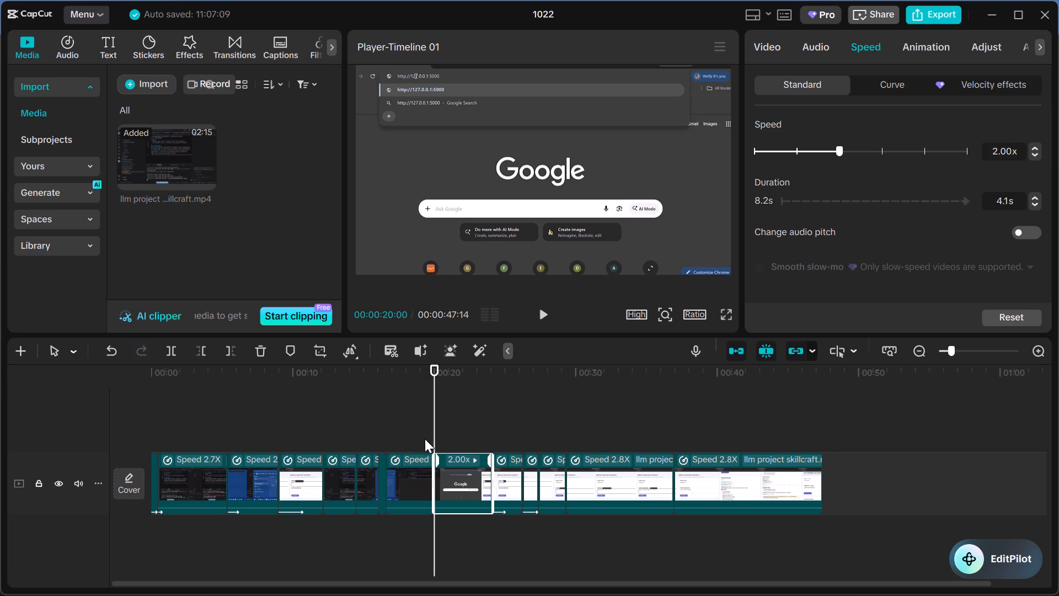
Split the 2.0X speed clip just before the 00:00:20:00 cut again at 00:00:18:24.
drag(430, 419, 418, 418)
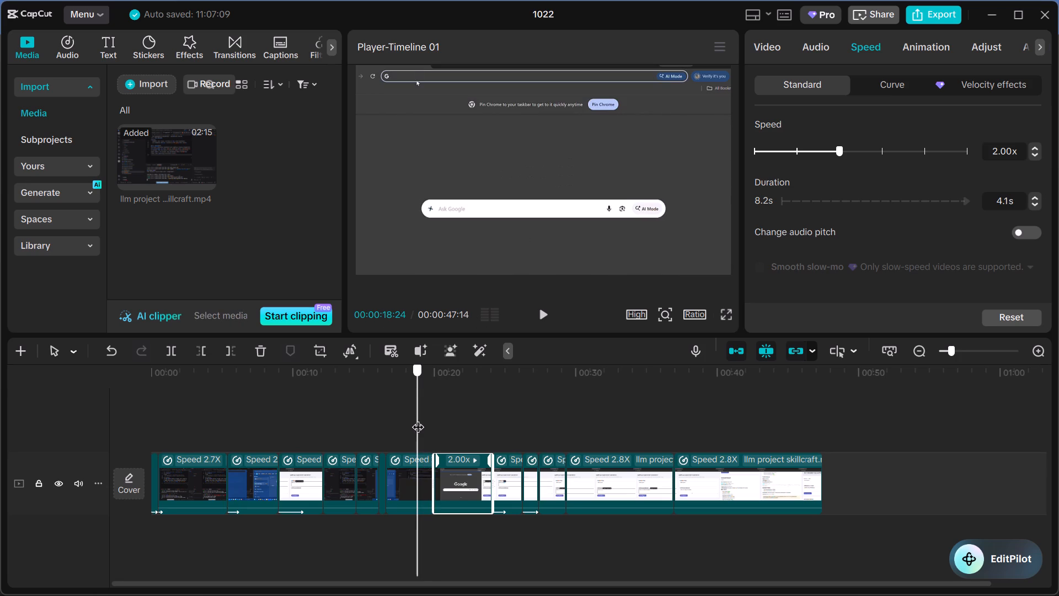
click(165, 355)
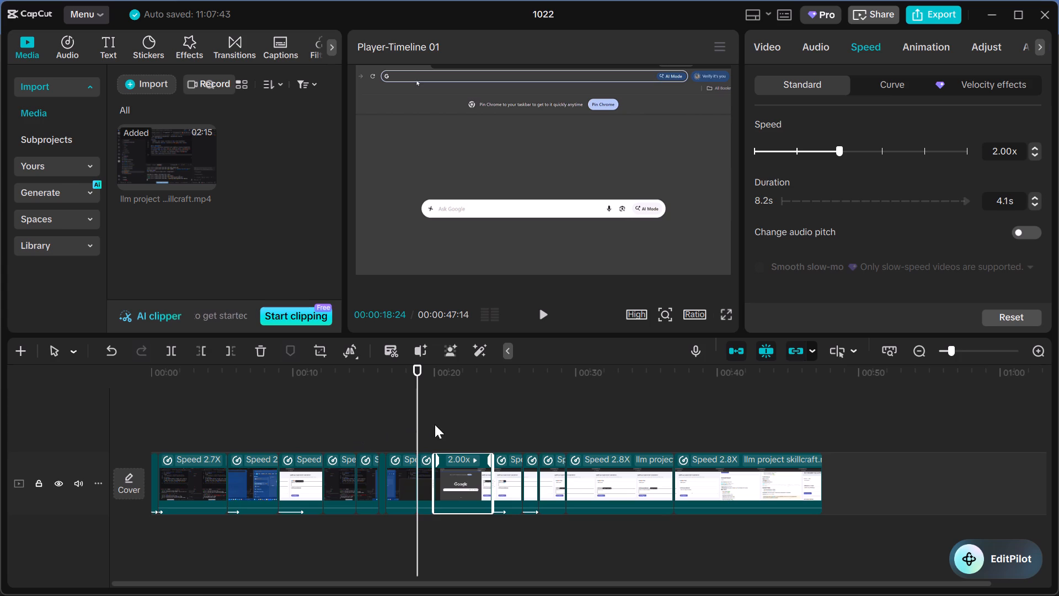
Split the 2.0X speed clip just before the 00:00:18:24 cut at 00:00:17:21, where the blank new browser window opens.
right_drag(419, 420, 384, 422)
right_drag(384, 422, 387, 422)
click(422, 391)
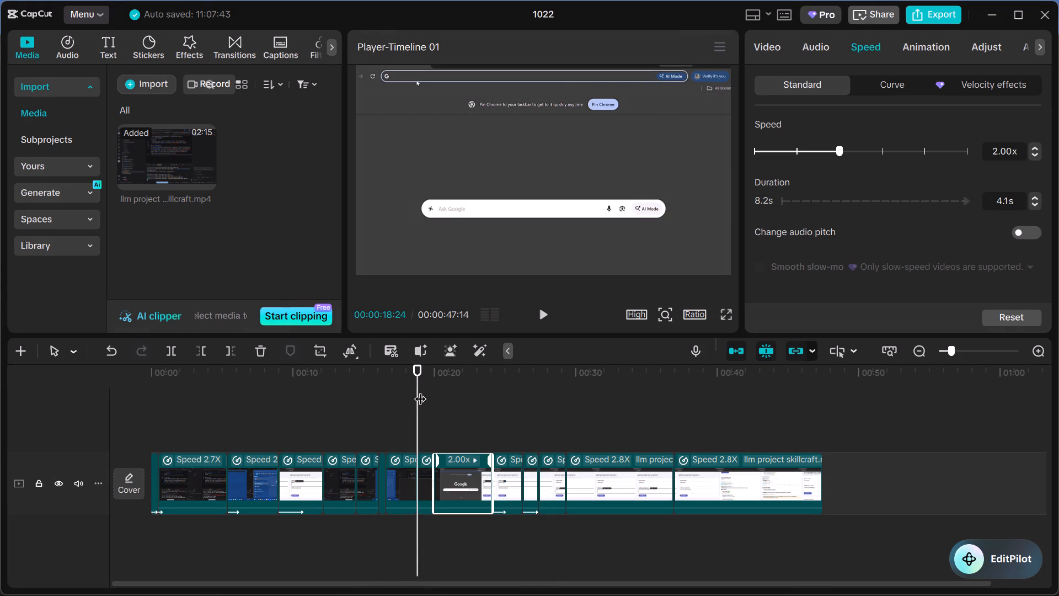
drag(415, 389, 379, 382)
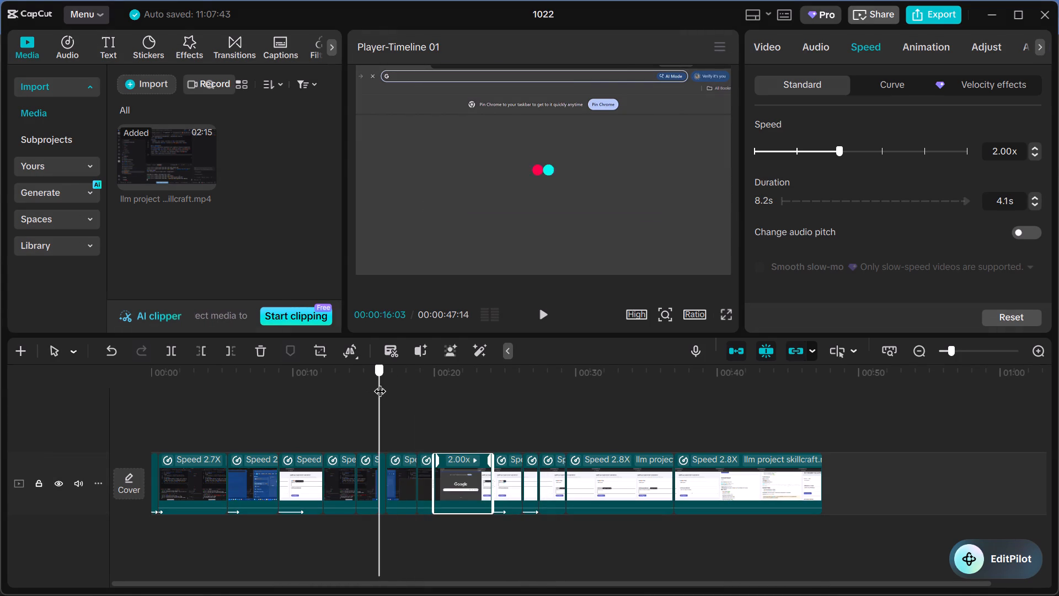
drag(382, 383, 429, 390)
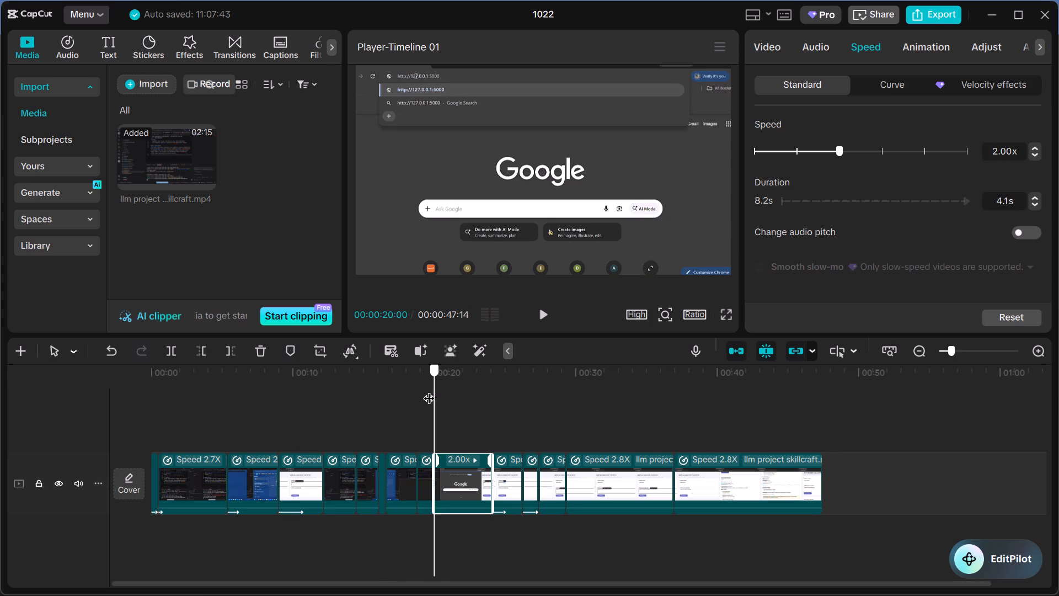
drag(429, 390, 402, 386)
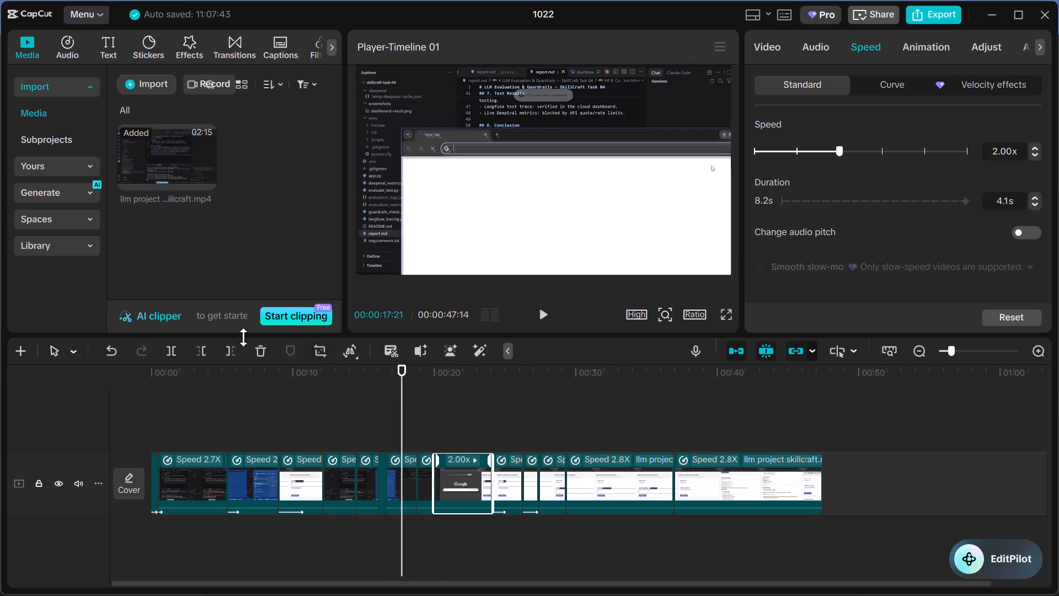
click(165, 347)
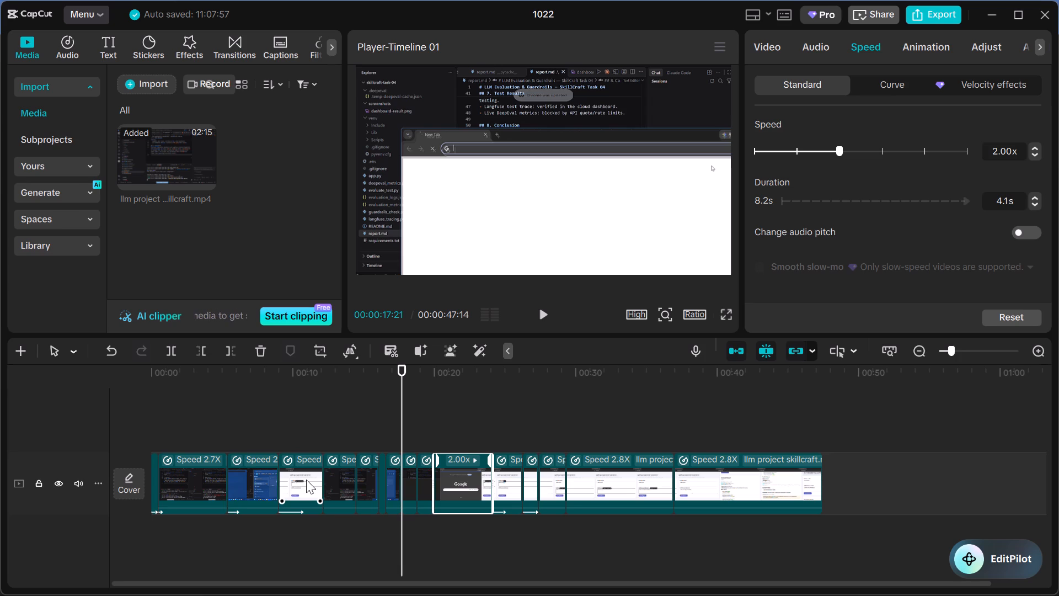
Split the 2.67x speed clip near the start of the timeline at 00:00:02:07.
click(180, 468)
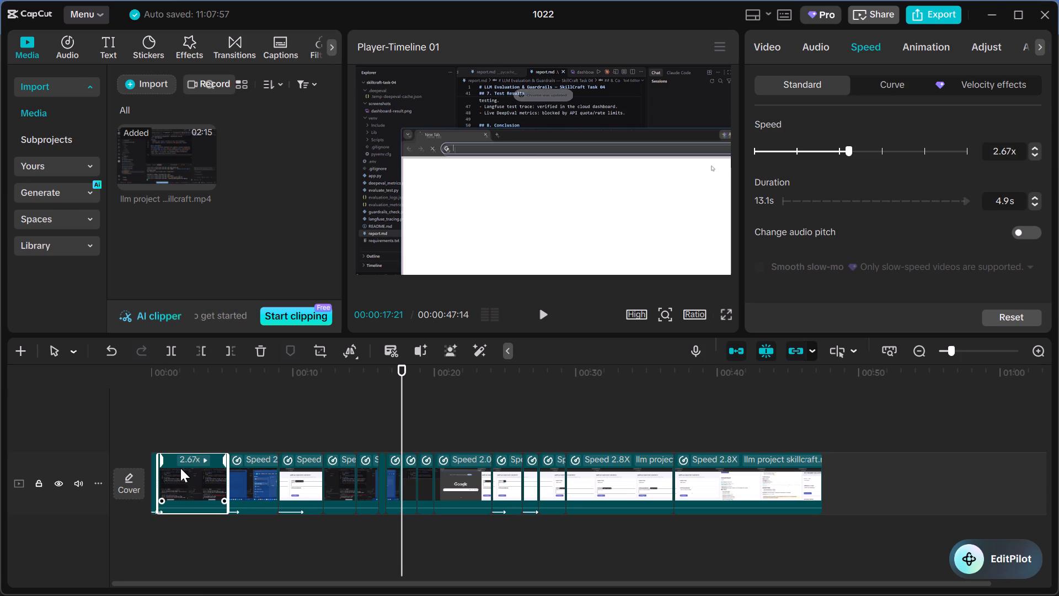
right_drag(401, 405, 274, 396)
right_drag(274, 396, 232, 380)
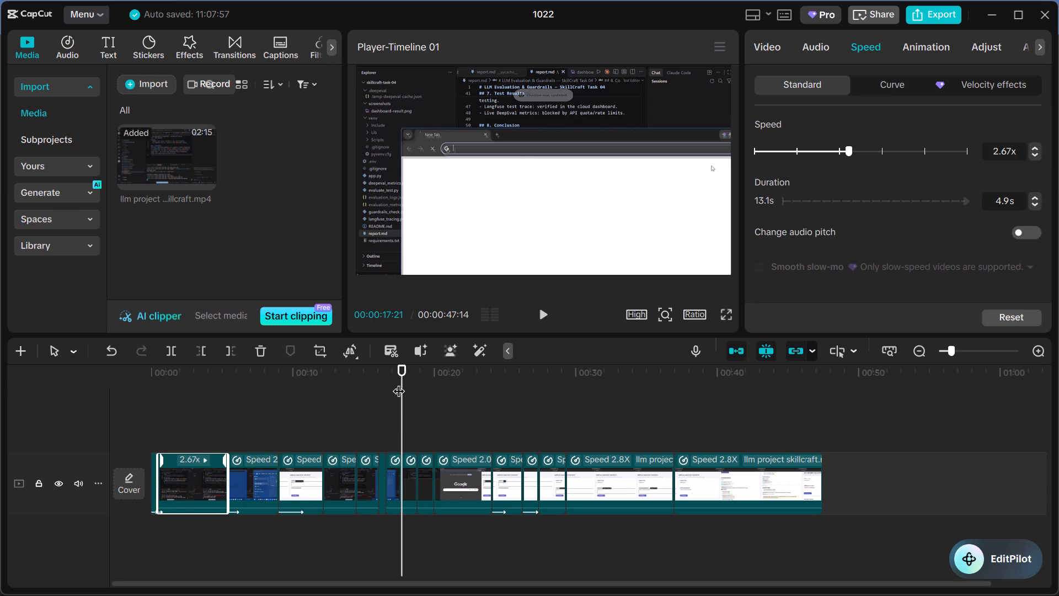
drag(400, 382, 236, 366)
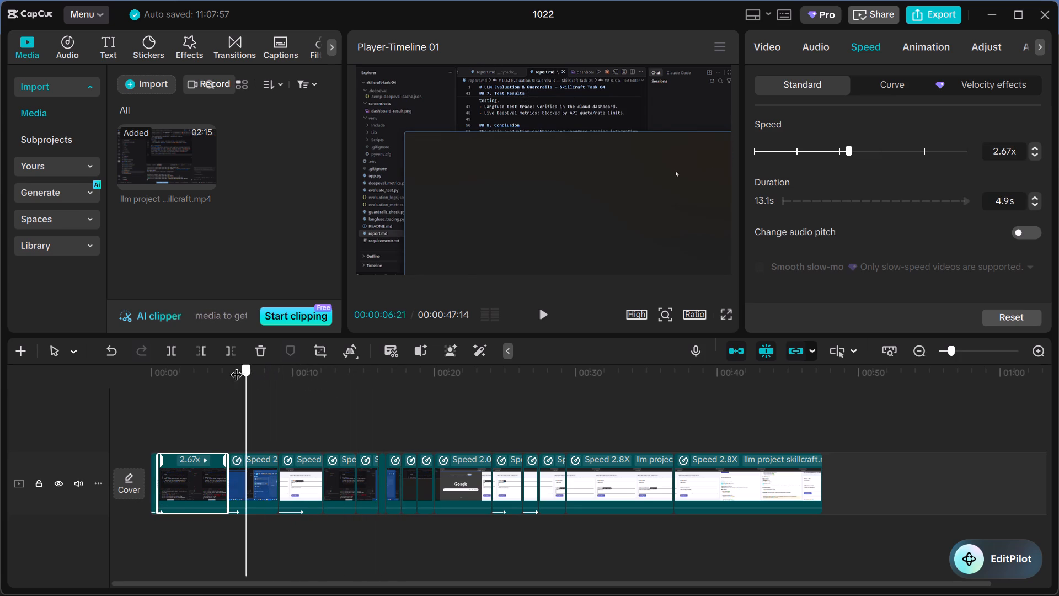
drag(236, 366, 183, 356)
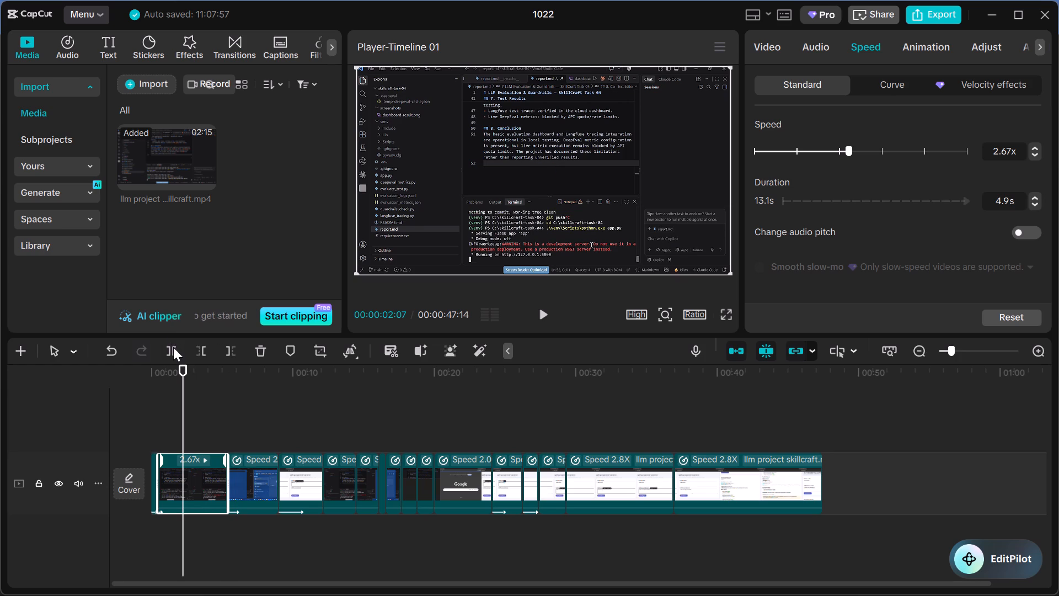
click(173, 347)
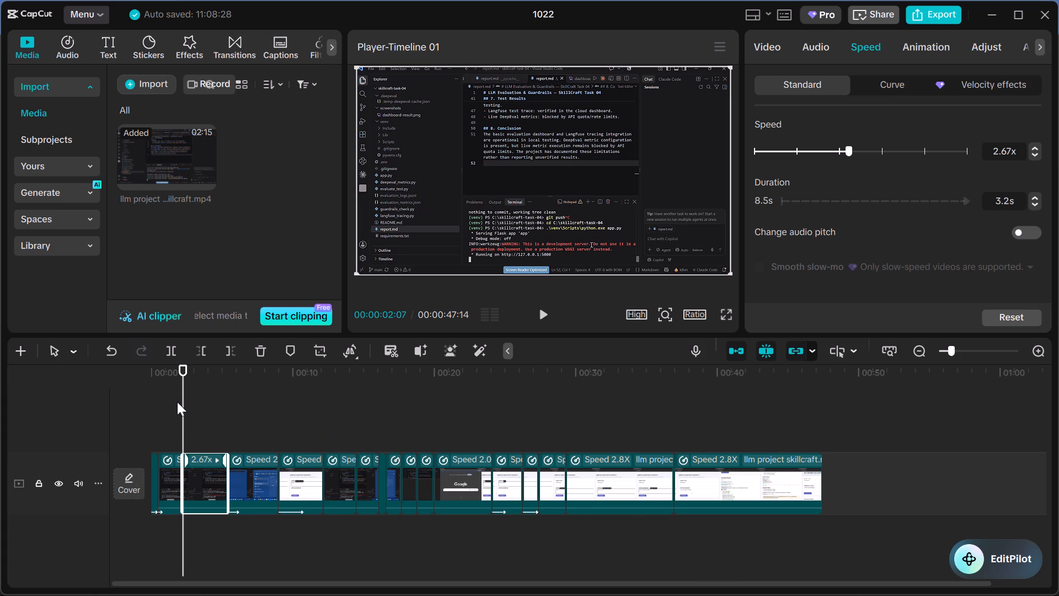
Position the playhead at 00:00:10:04, in the clip showing the LLM Evaluation & Guardrails page.
drag(179, 400, 238, 393)
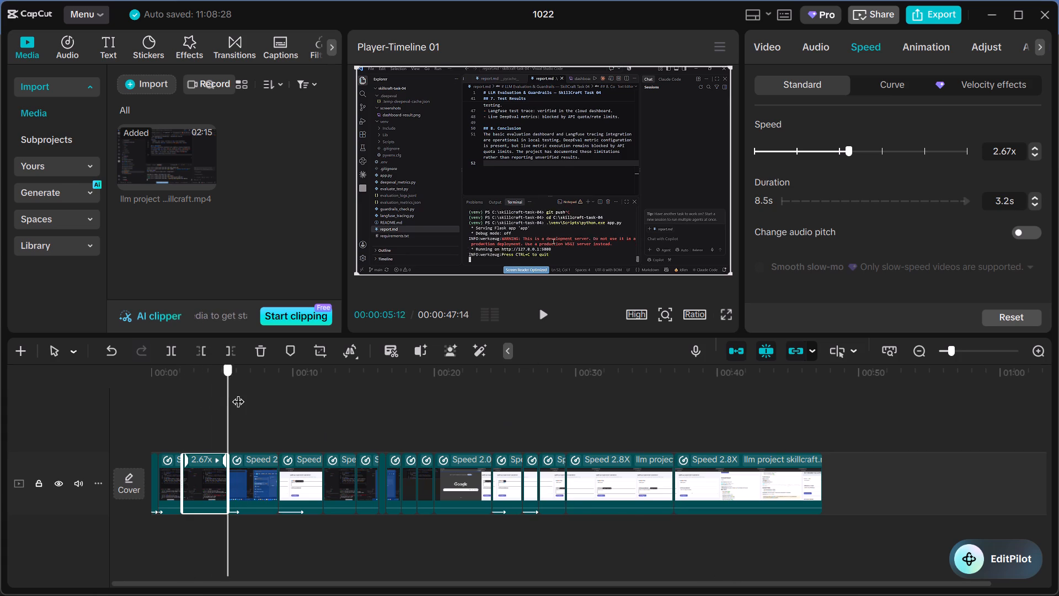
drag(238, 393, 293, 405)
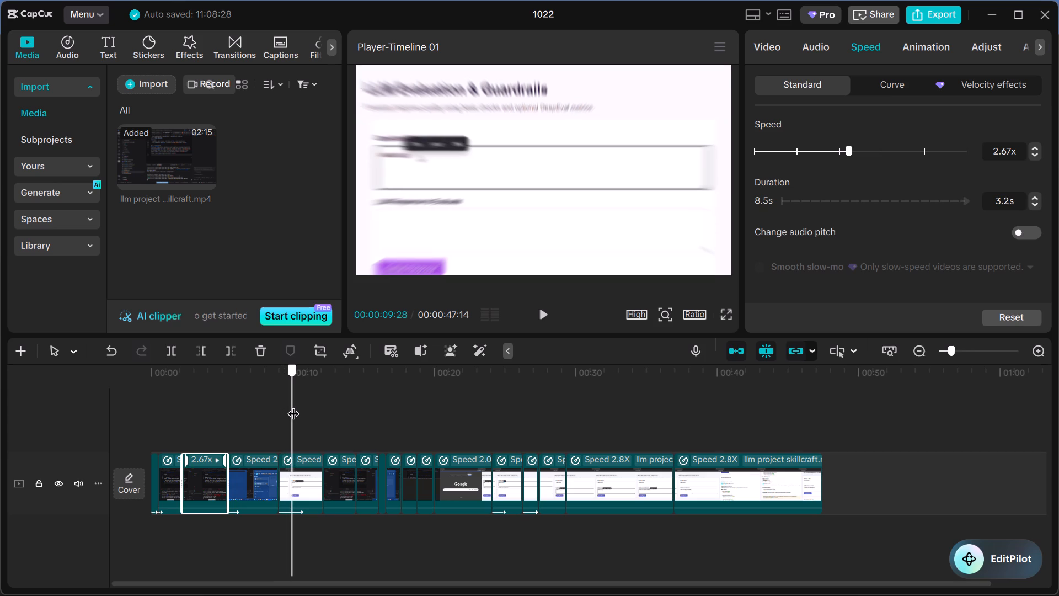
drag(293, 405, 295, 405)
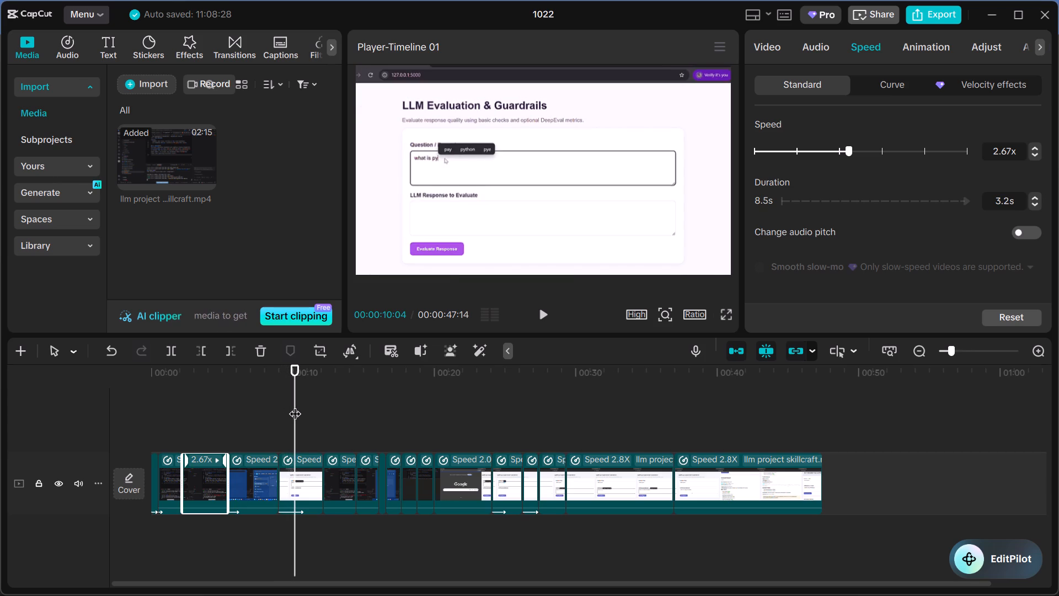
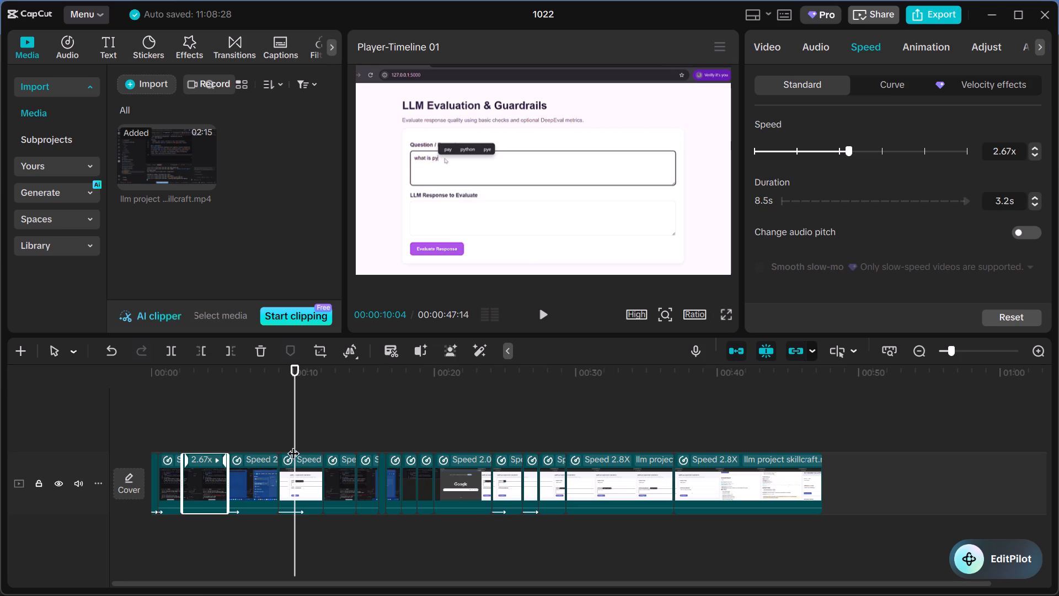
Split the sped-up clip showing the LLM Evaluation & Guardrails page at 00:00:10:09.
drag(292, 424, 297, 428)
click(168, 353)
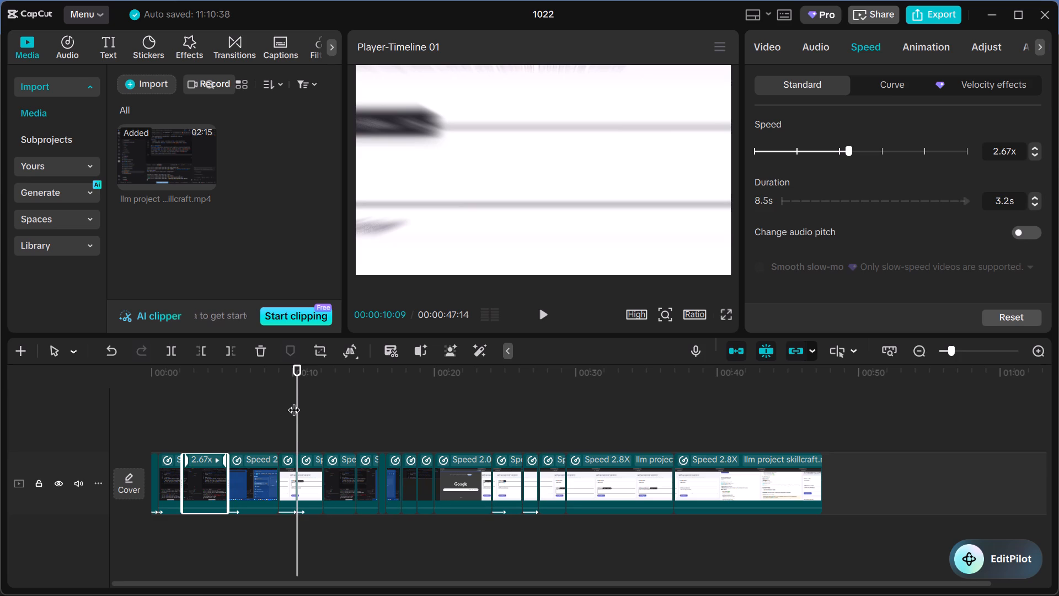
Split the sped-up code editor clip that follows the LLM Evaluation & Guardrails page segments at 00:00:13:11.
right_drag(293, 401, 328, 403)
right_drag(328, 403, 329, 403)
click(284, 397)
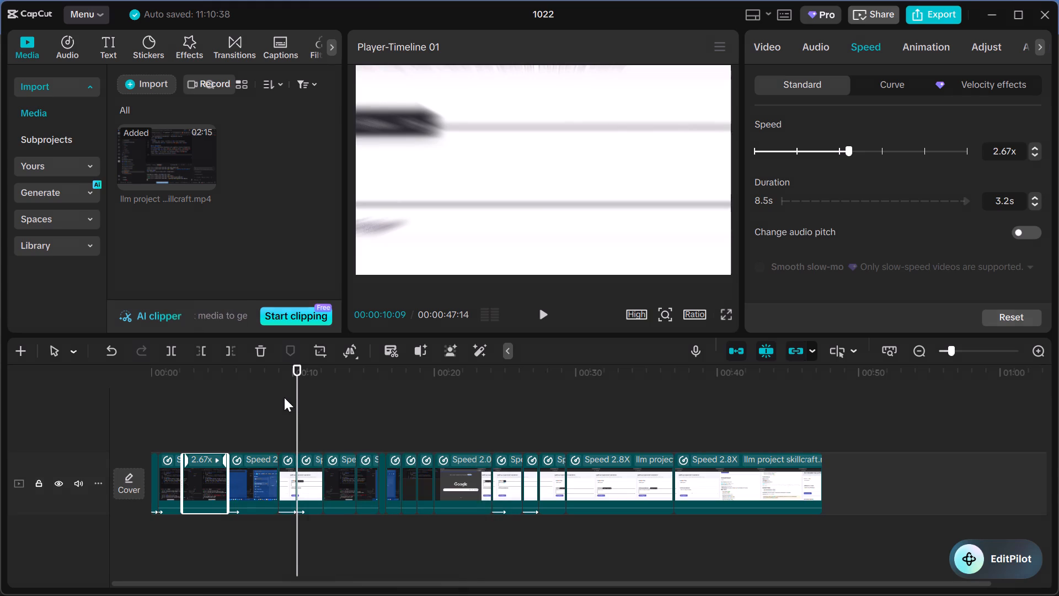
right_drag(294, 398, 338, 397)
click(294, 392)
drag(294, 392, 356, 393)
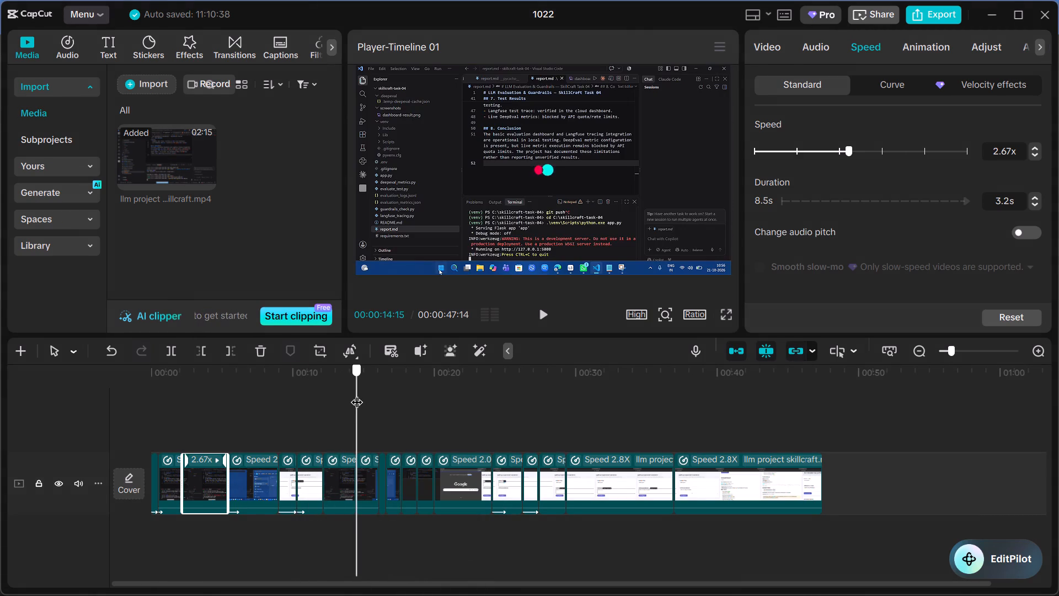
drag(356, 393, 340, 397)
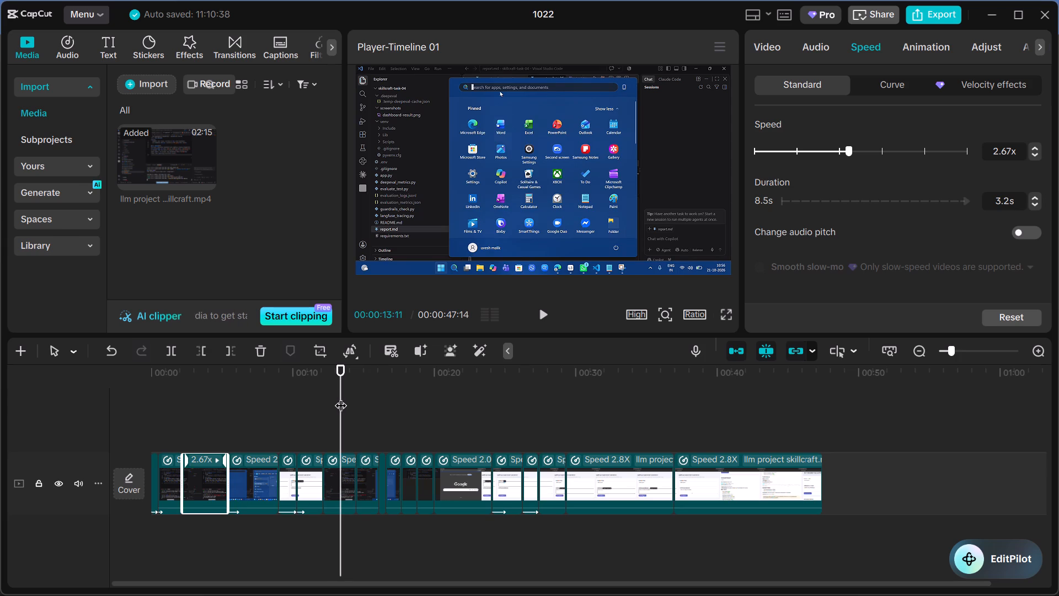
click(160, 353)
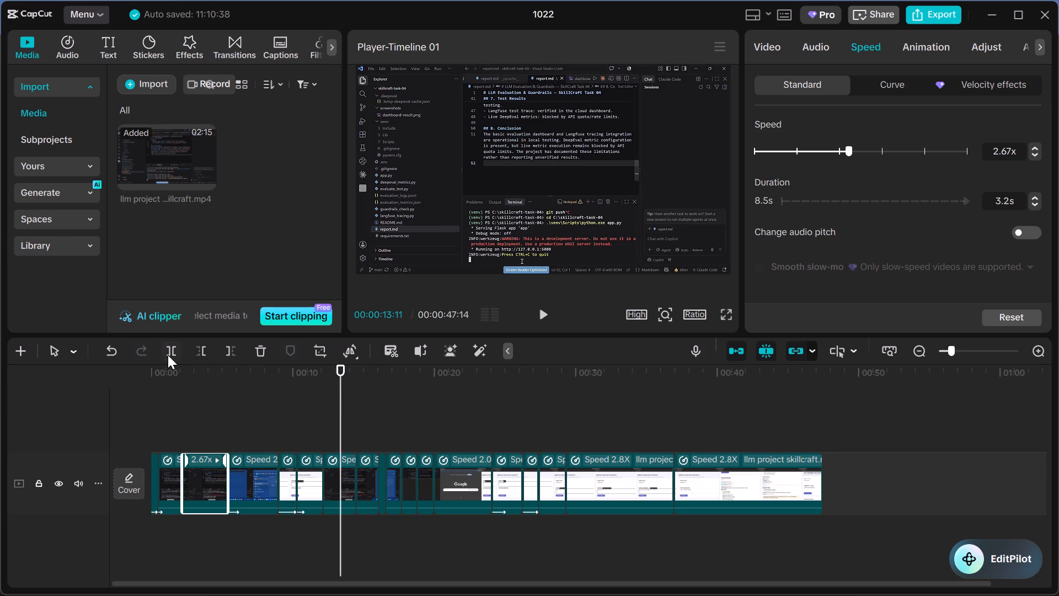
click(168, 355)
Position the playhead at 00:00:07:23, in the sped-up clip just before the LLM Evaluation & Guardrails page segments.
click(261, 416)
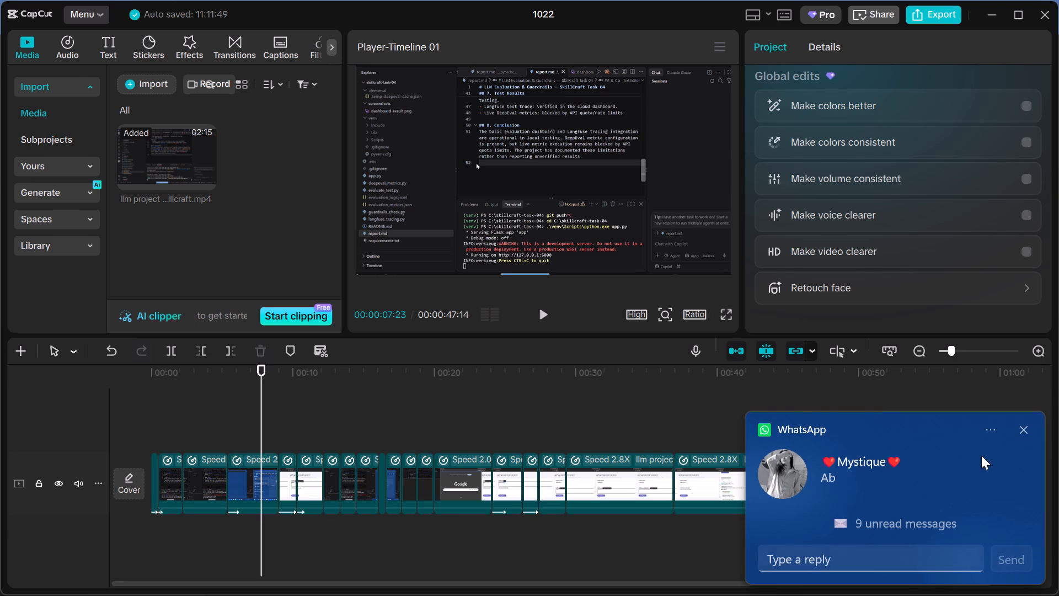
Dismiss the WhatsApp message notification covering the end of the timeline.
click(1023, 434)
click(1025, 432)
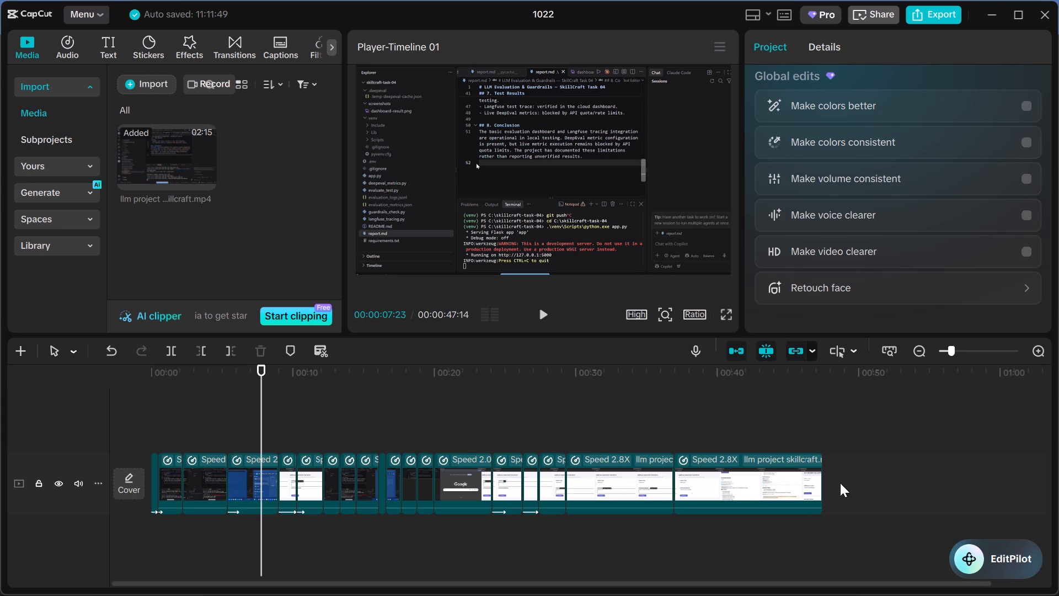
Split the last 2.8X clip on the timeline at 00:00:40:09, where the Evaluation Result page shows.
click(779, 486)
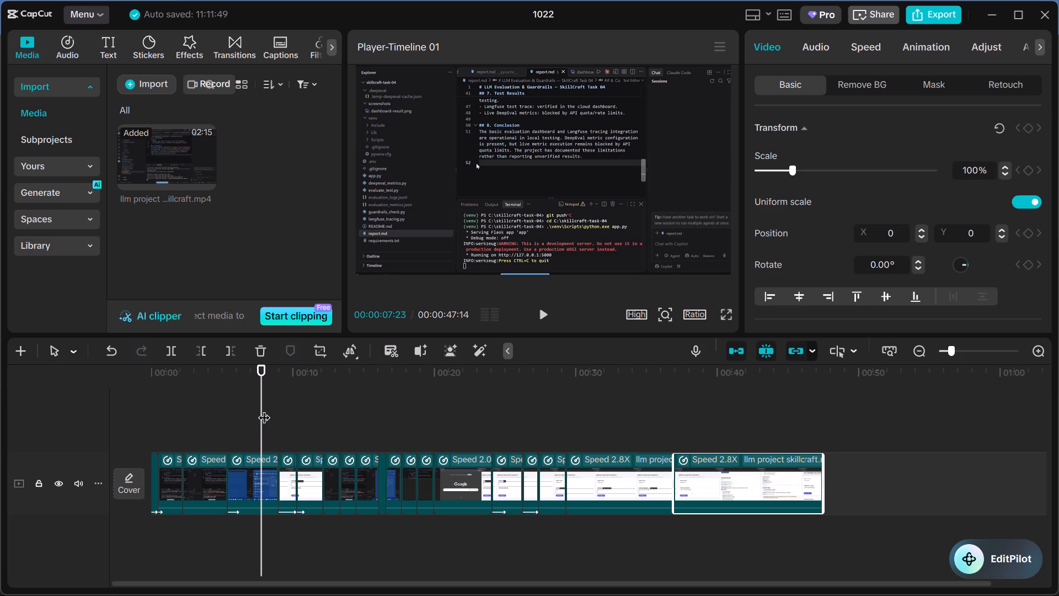
drag(264, 409, 606, 429)
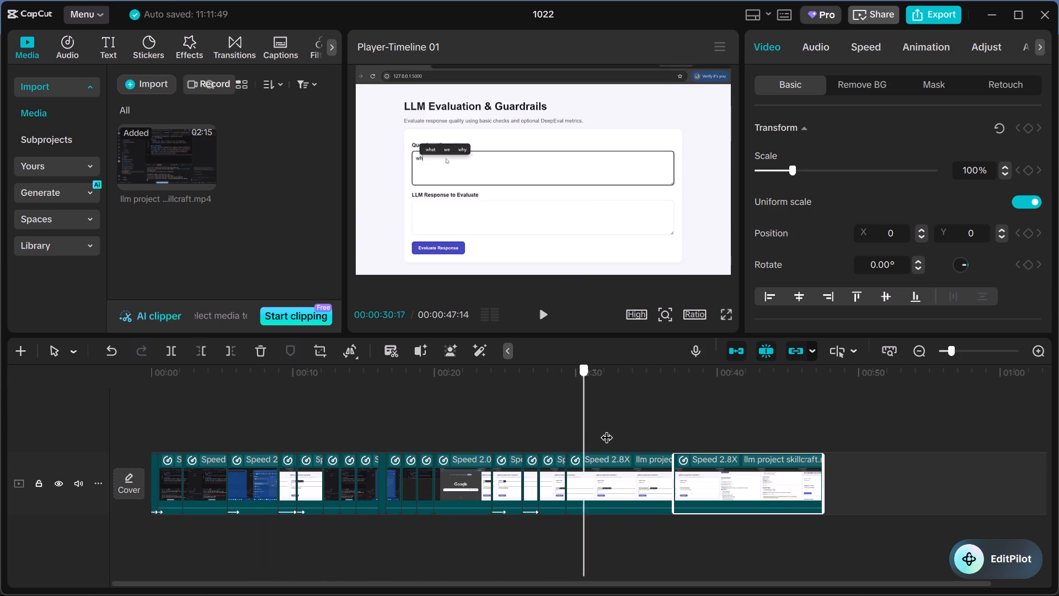
drag(606, 429, 721, 438)
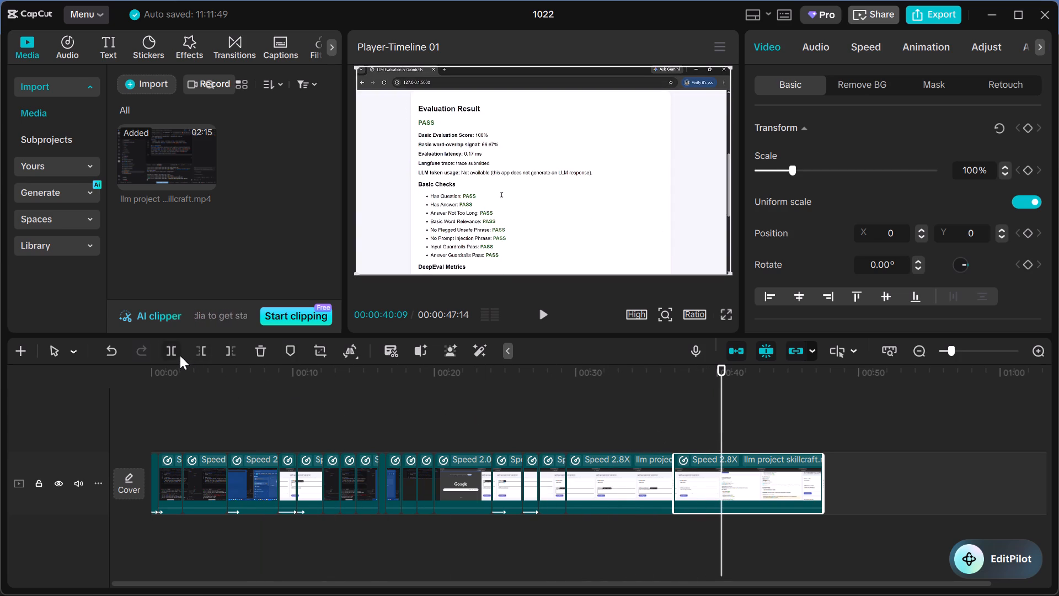
click(180, 355)
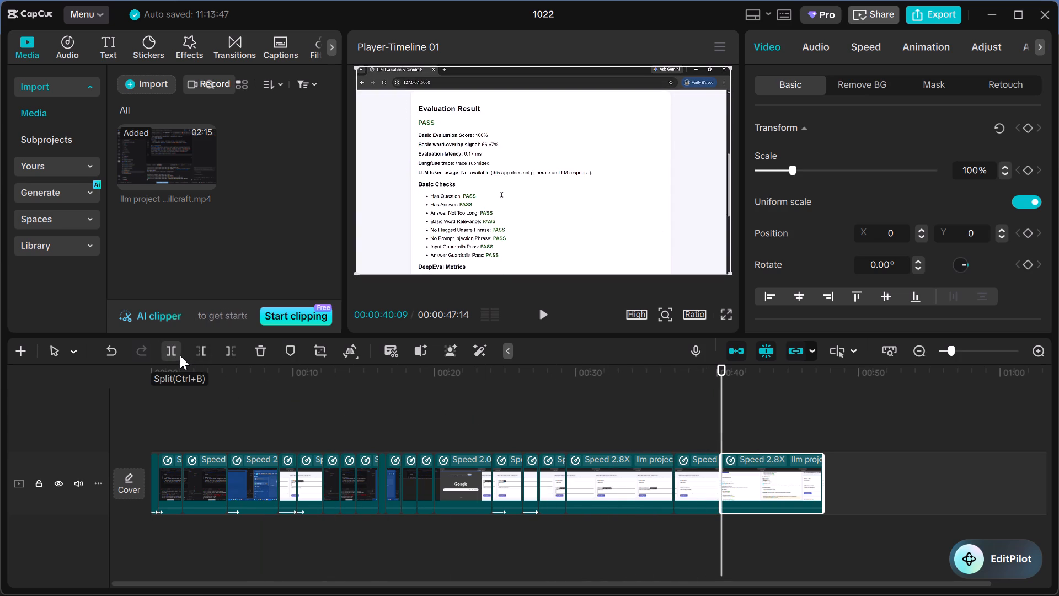
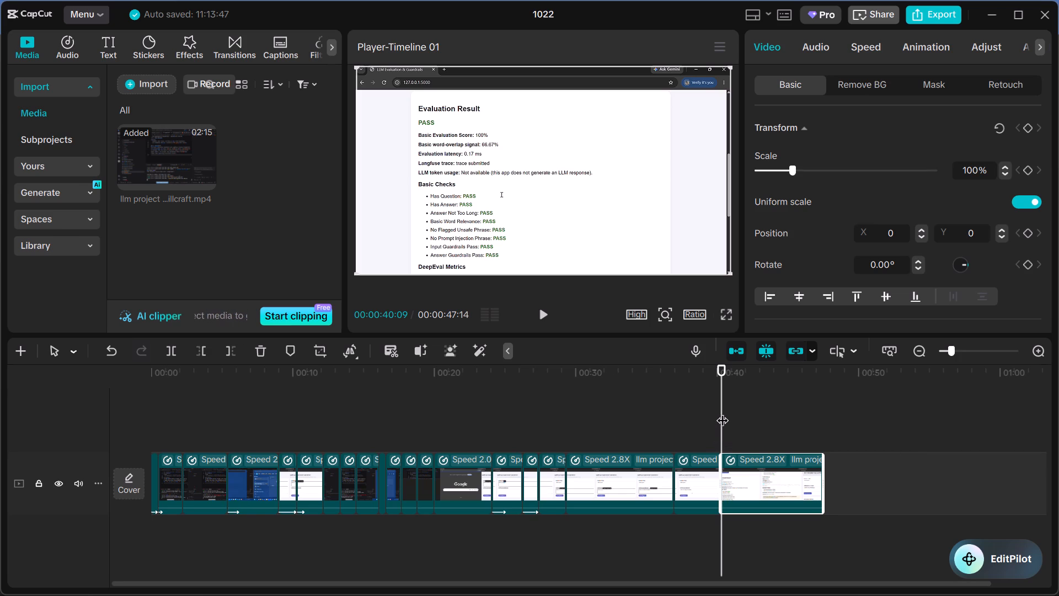
Split the final 2.8X clip, showing the Evaluation Result page, at 00:00:44:06.
drag(722, 412, 777, 417)
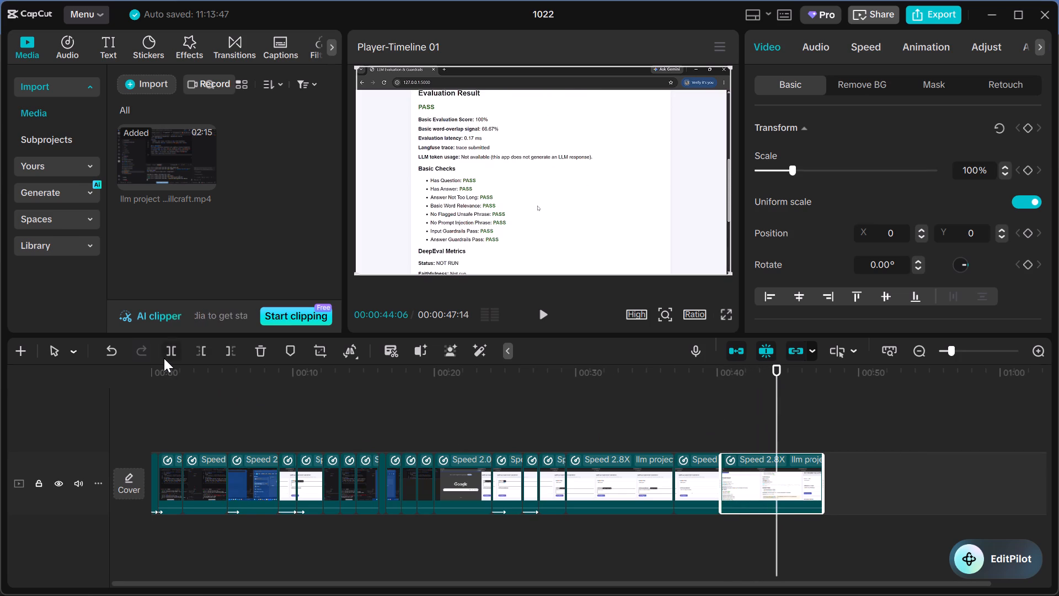
click(164, 358)
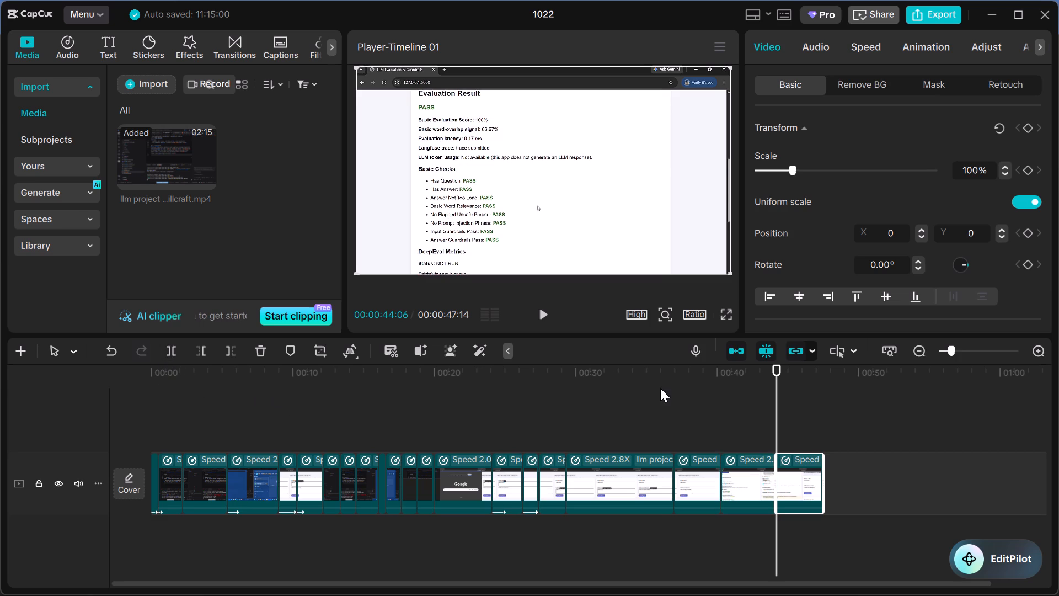
Position the playhead at 00:00:33:24, in the long 2.8X clip showing the LLM response being entered on the evaluation form.
drag(778, 391, 629, 404)
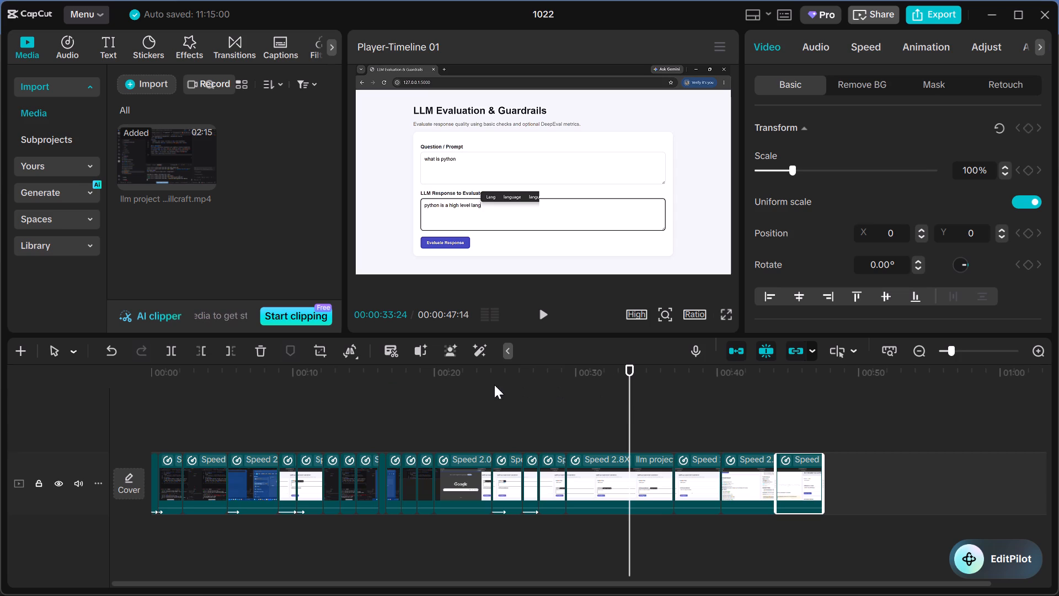
Split the 2.8X clip showing the LLM response being entered at 00:00:33:24.
click(171, 350)
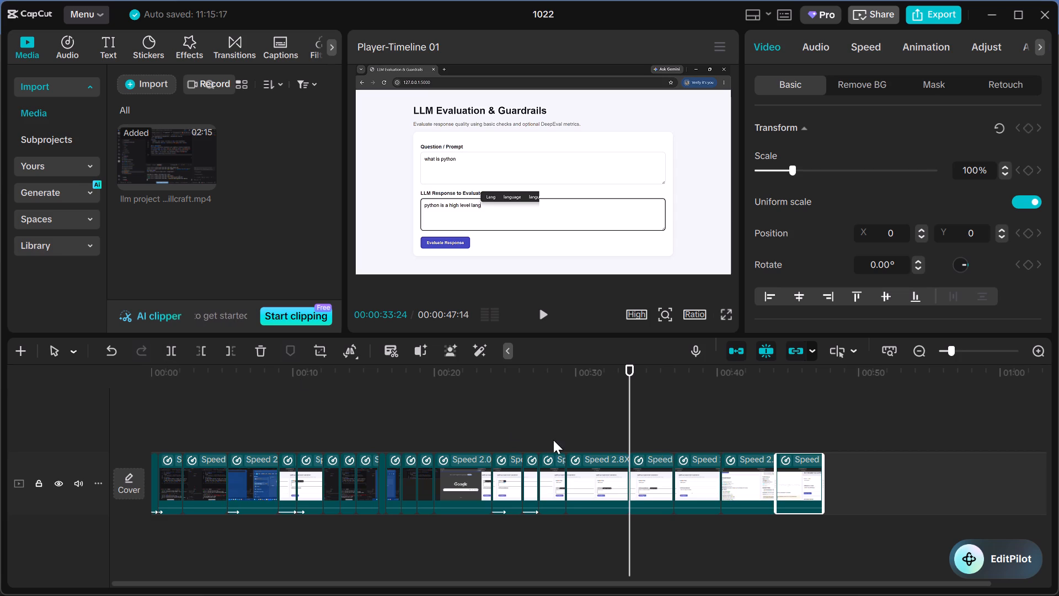
Split the 2.8X segment before the previous cut at 00:00:31:25, where the response reads "python is a high".
drag(629, 401, 621, 401)
drag(621, 401, 602, 401)
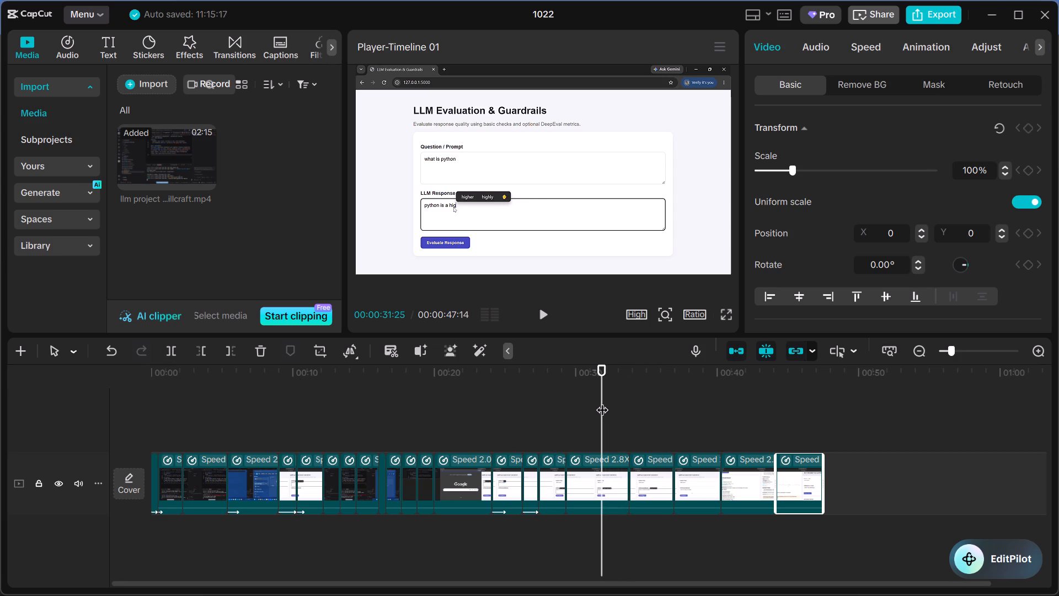
click(167, 355)
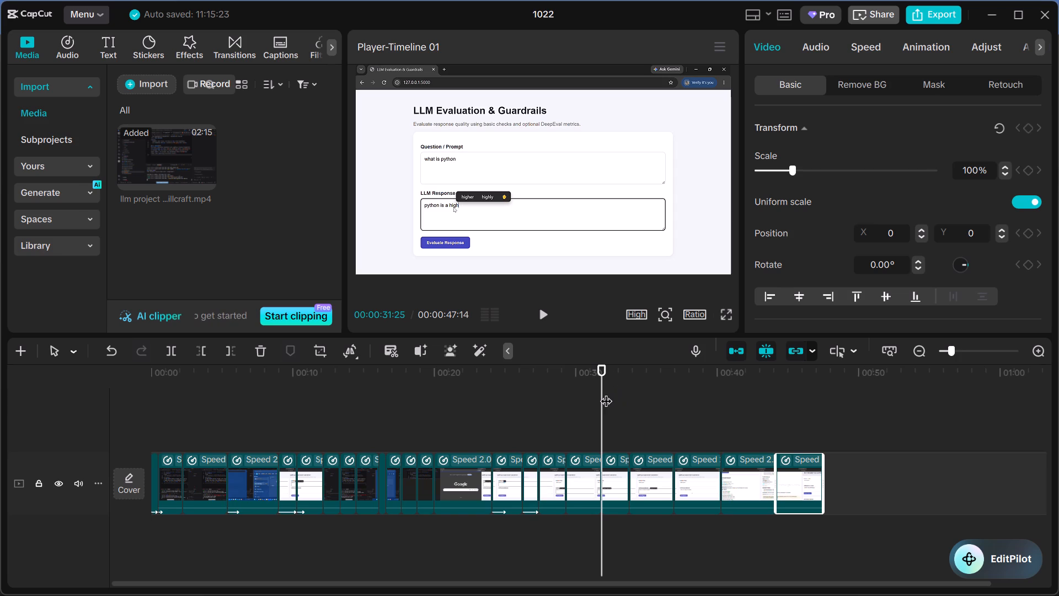
Split the 2.0X clip that begins with the Google page at 00:00:21:26.
drag(602, 394, 584, 395)
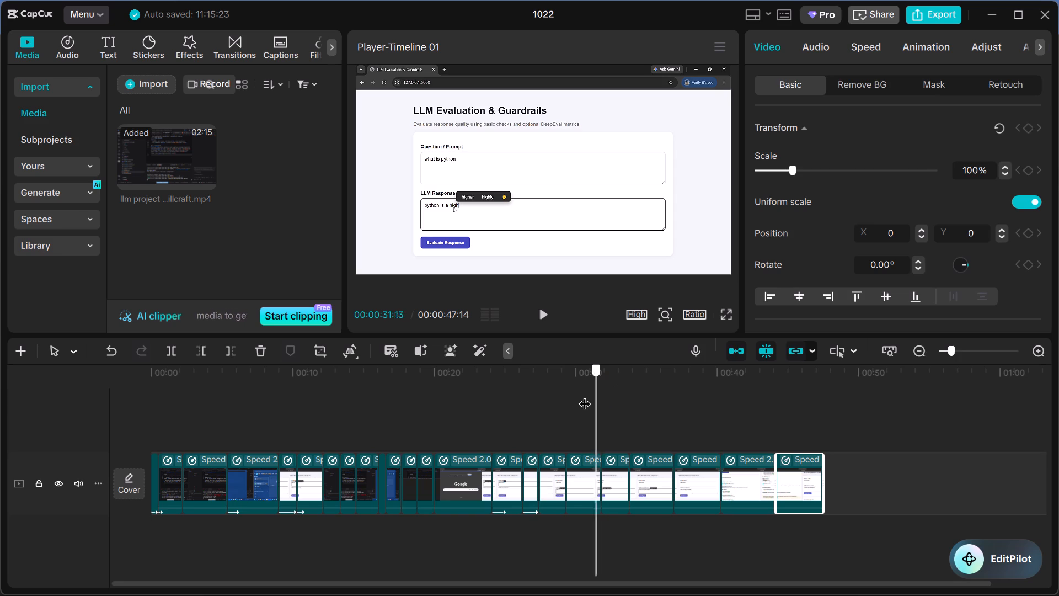
drag(584, 395, 461, 434)
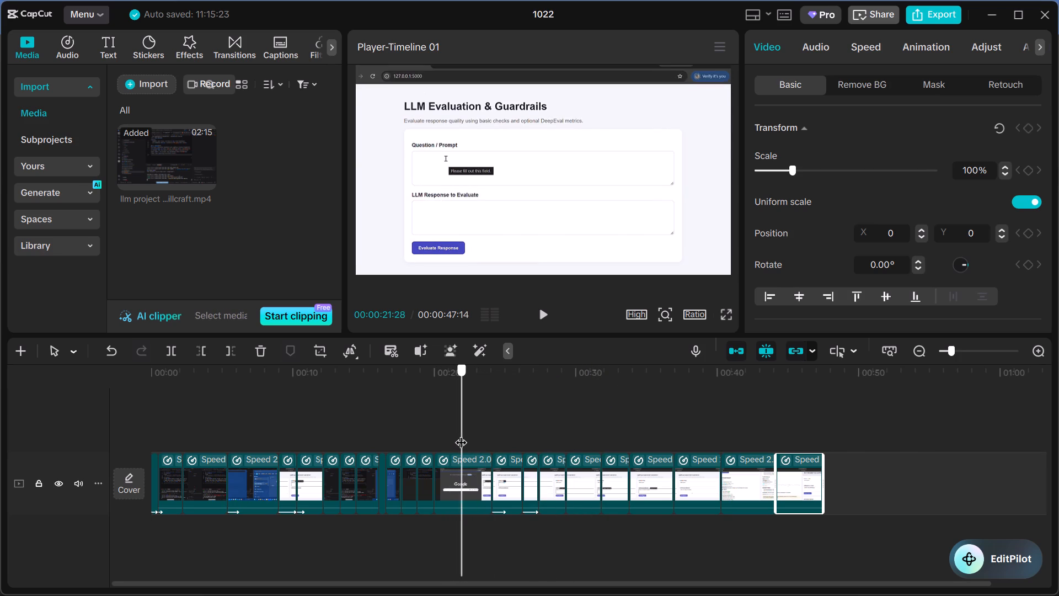
click(176, 354)
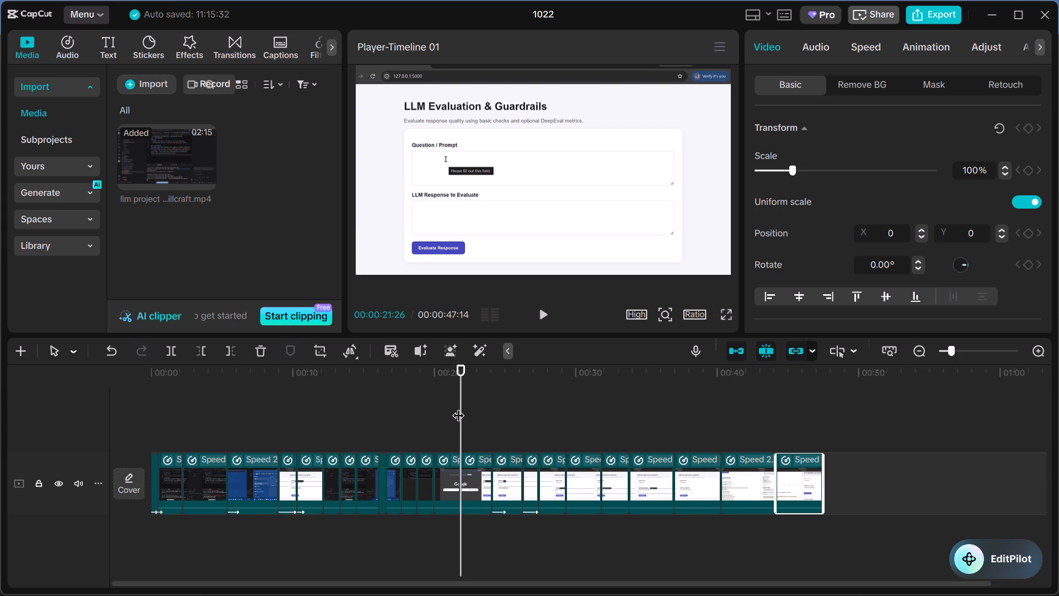
Split the sped-up clip showing the DeepEval Metrics and Guardrail Findings results at 00:00:41:19.
drag(458, 406, 681, 434)
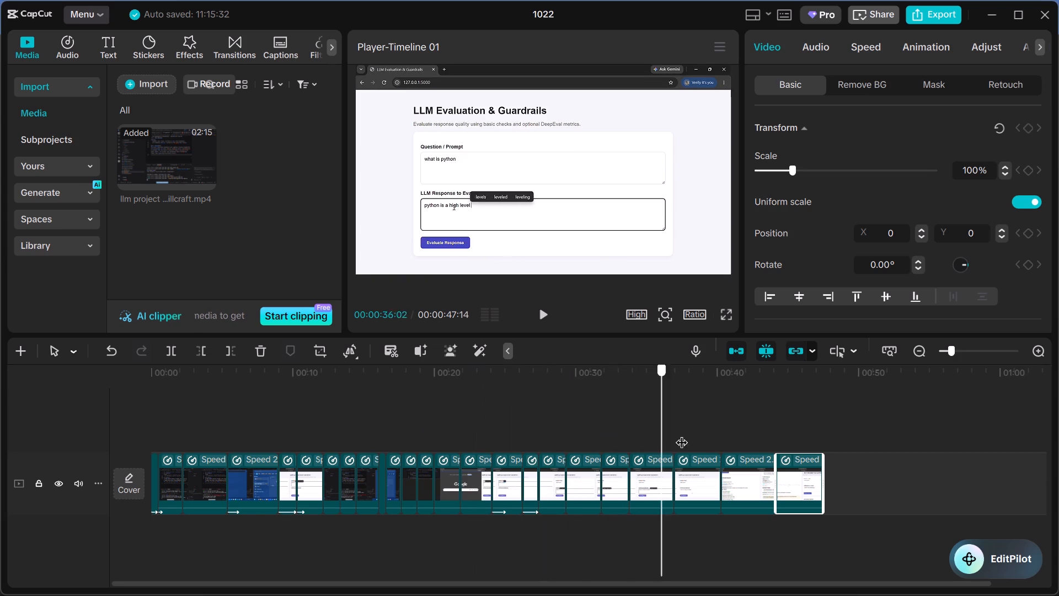
drag(681, 434, 740, 435)
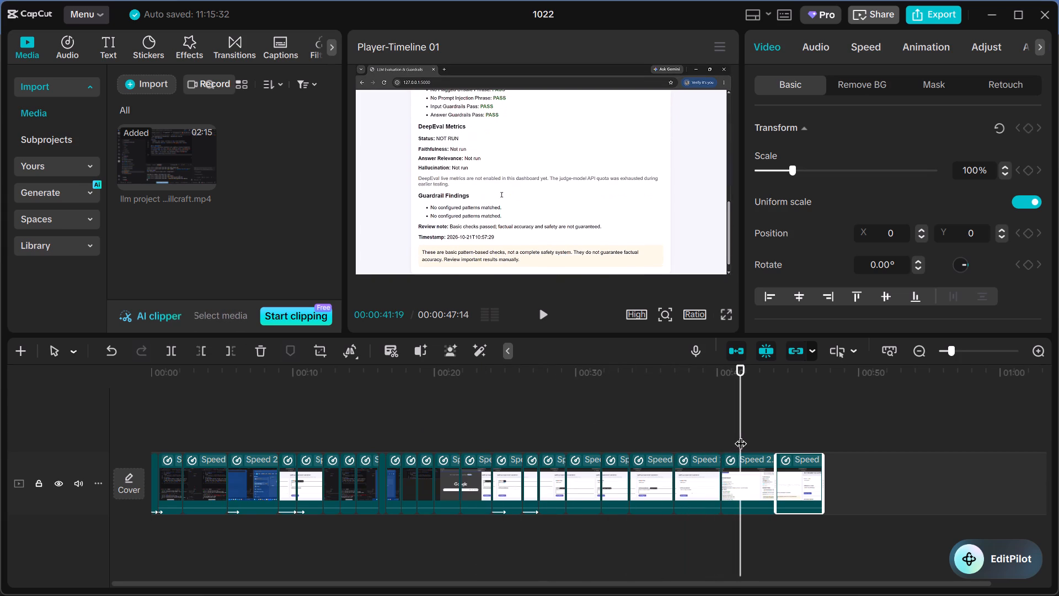
click(176, 347)
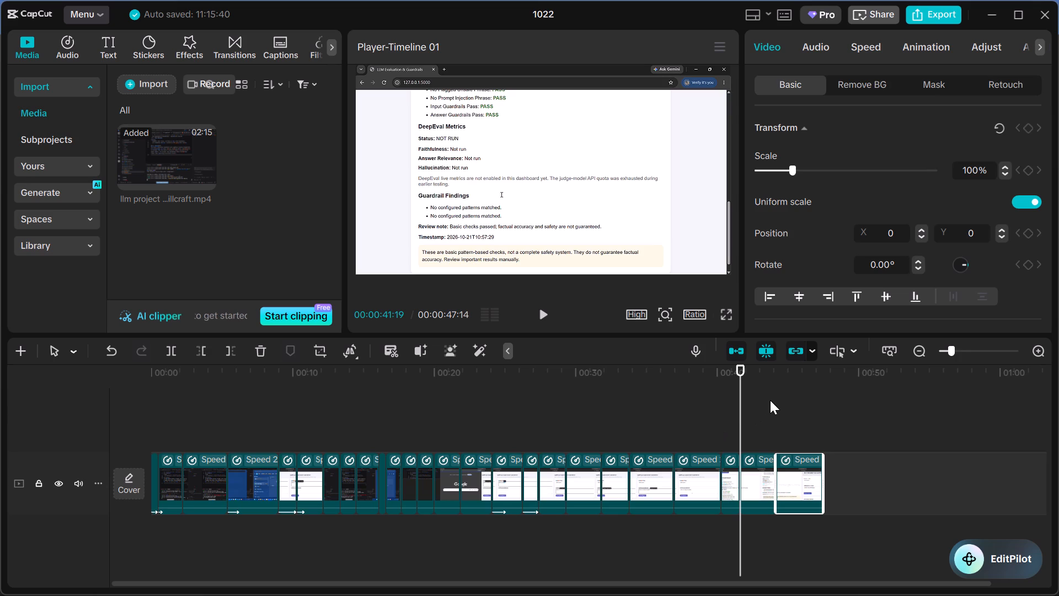
Split the sped-up code editor clip near the start of the timeline at 00:00:04:01.
drag(741, 401, 724, 401)
drag(724, 401, 202, 368)
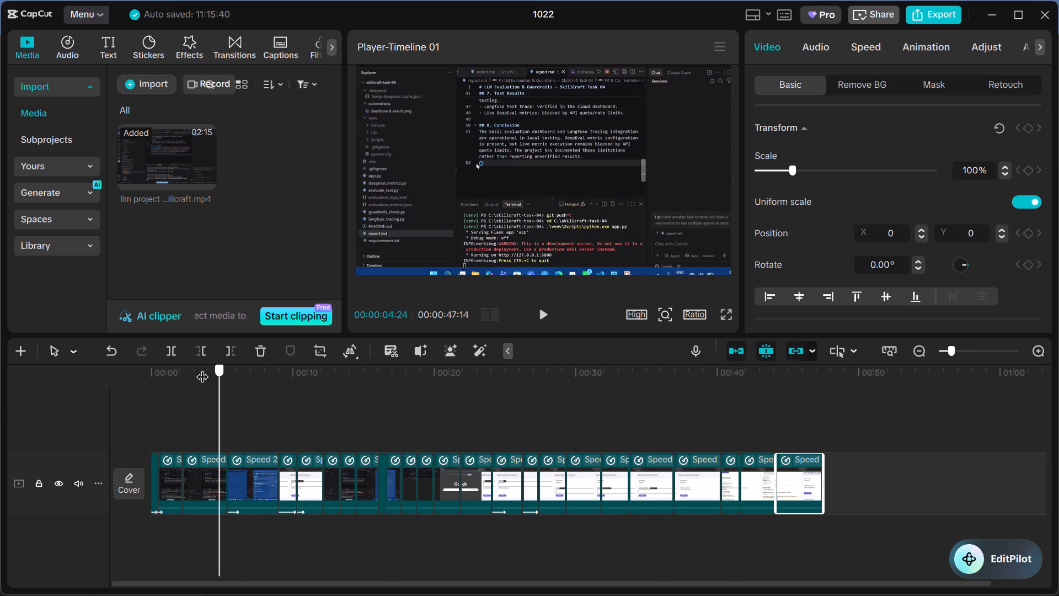
drag(202, 368, 208, 376)
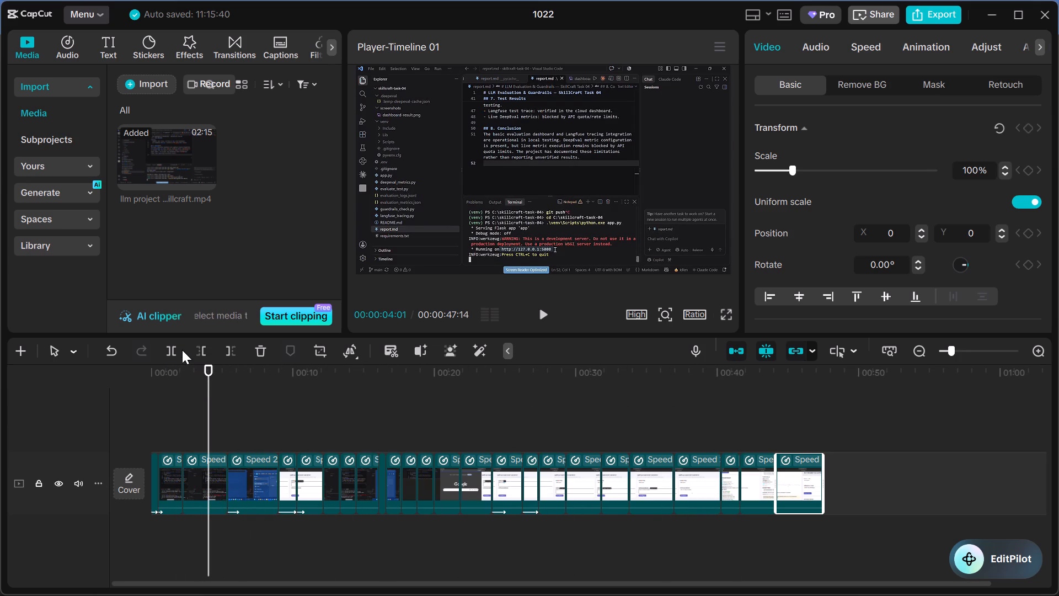
click(180, 349)
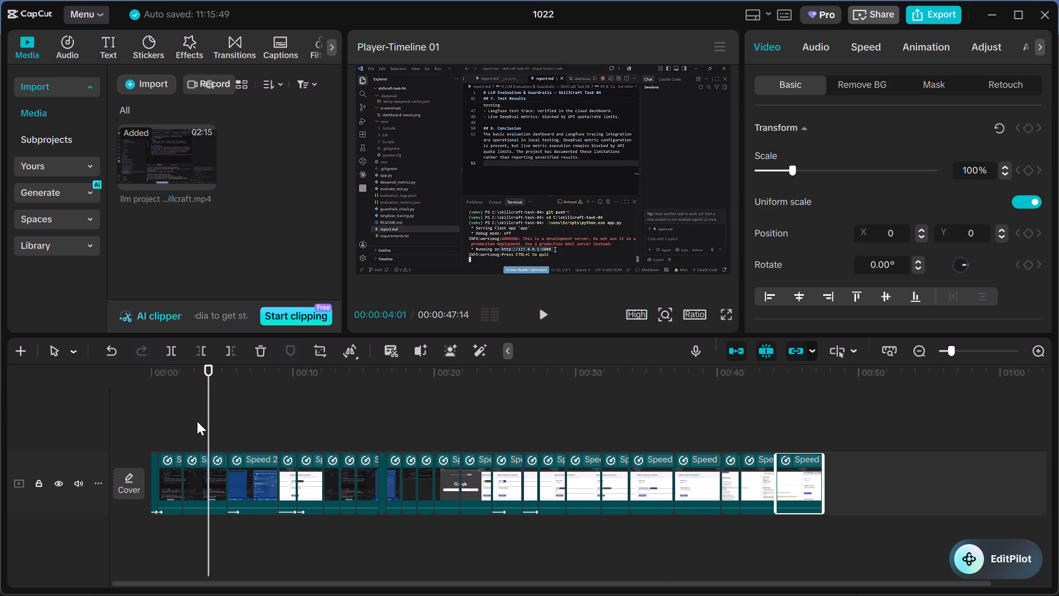
Split the sped-up clip at 00:00:34:26, where the response reads "python is a high level language".
drag(207, 415, 502, 370)
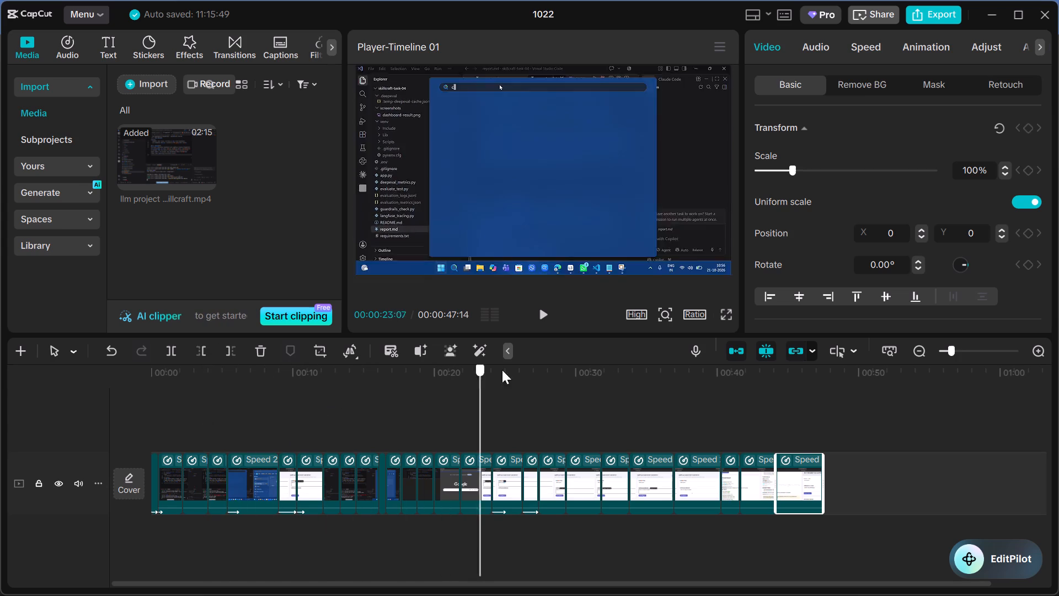
drag(502, 370, 645, 352)
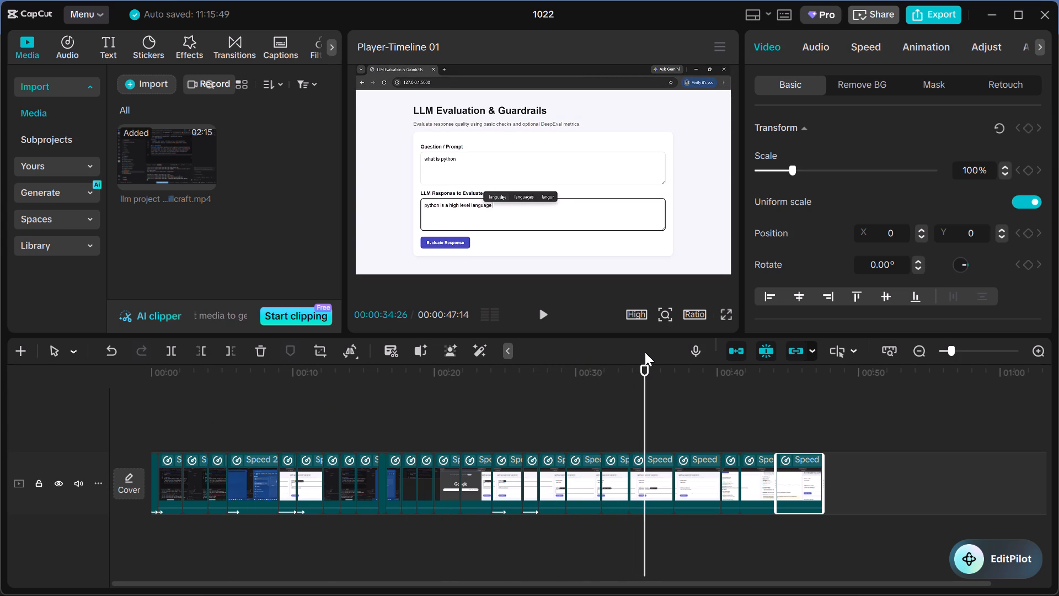
click(164, 352)
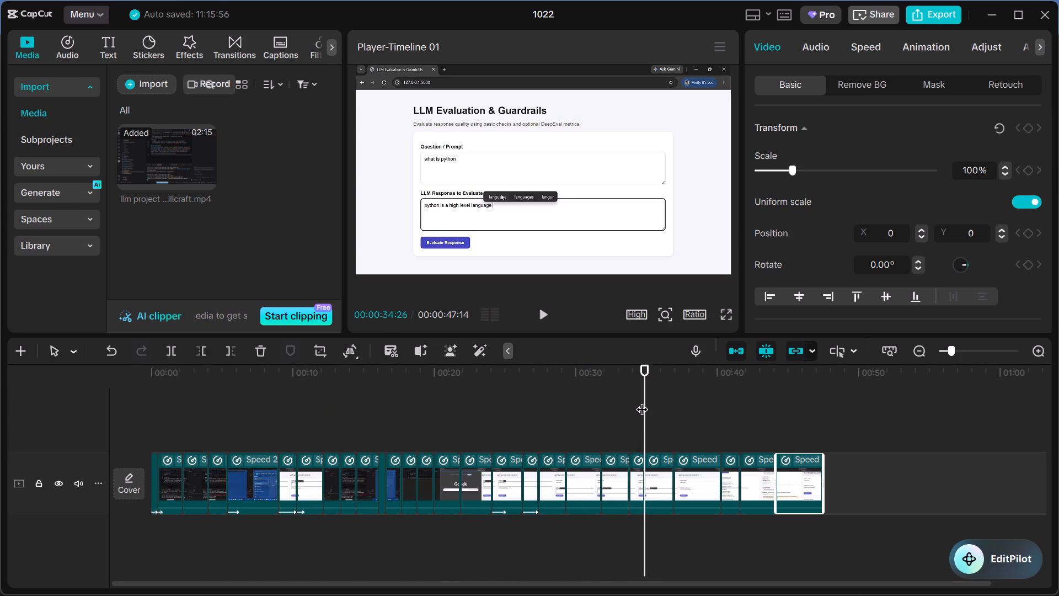
Split the sped-up clip showing the filled-in evaluation form at 00:00:38:06.
drag(643, 403, 692, 409)
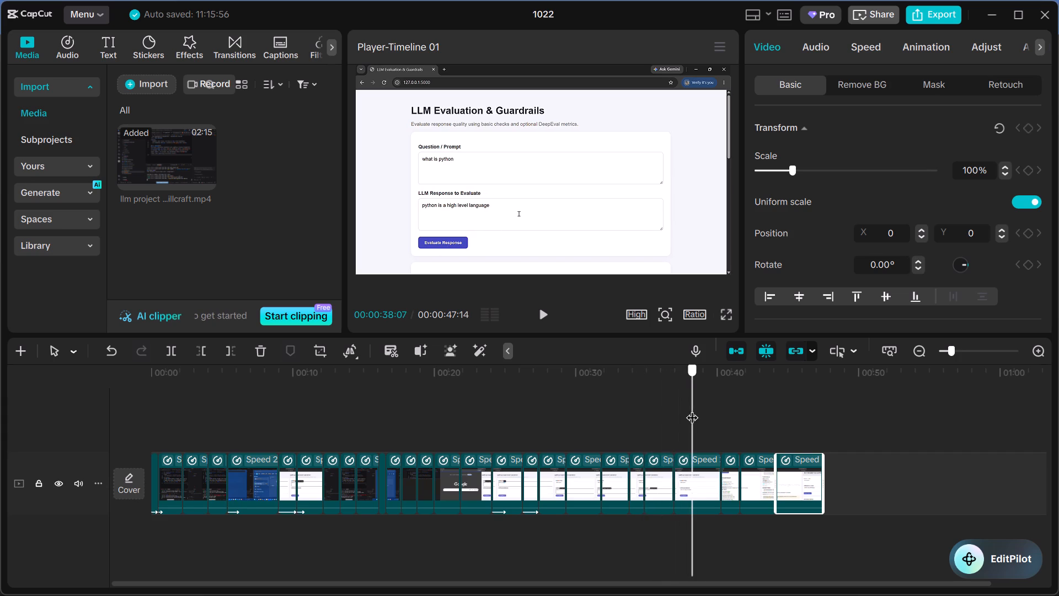
click(162, 350)
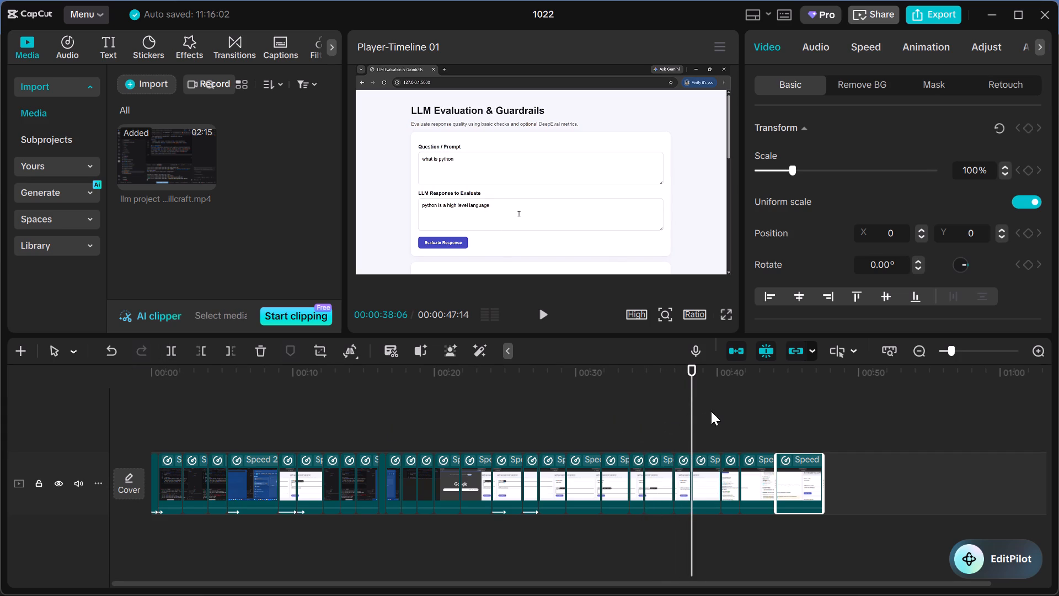
Split the last sped-up clip on the timeline at 00:00:46:05.
drag(688, 411, 804, 408)
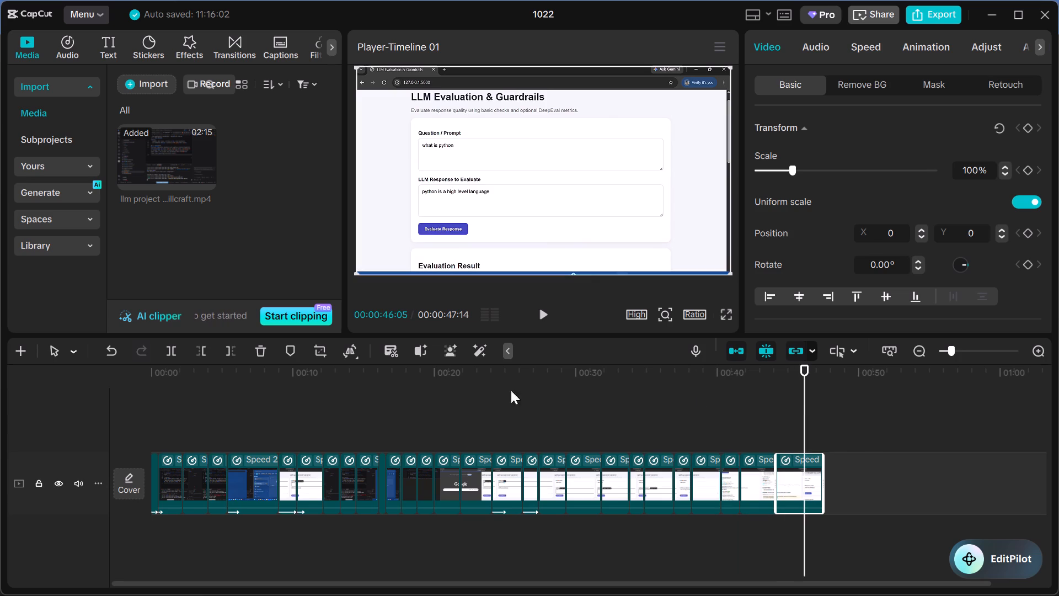
click(168, 355)
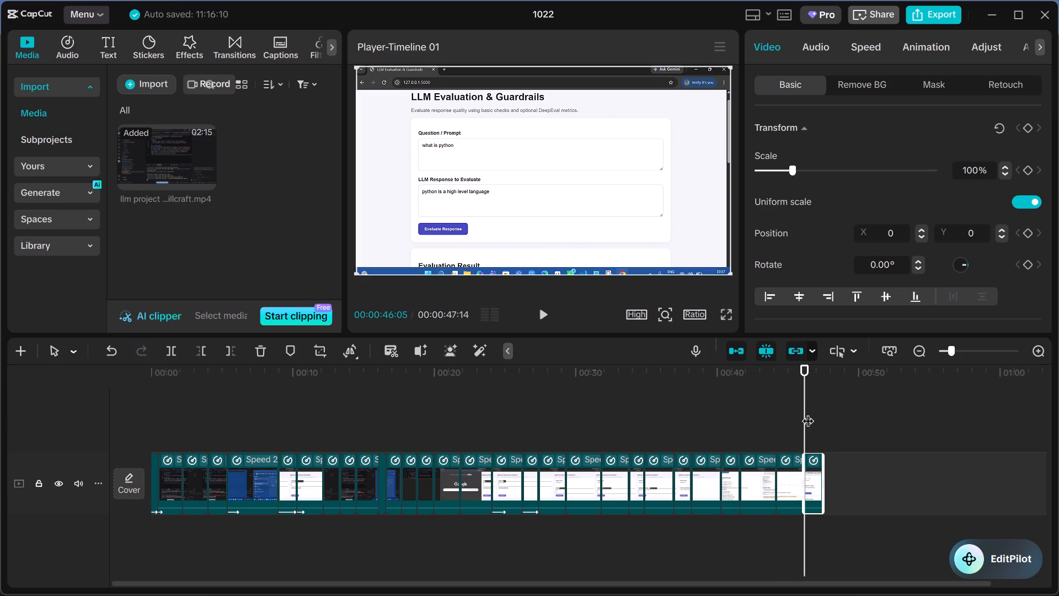
Split the sped-up clip at 00:00:30:14, where the response reads "python is a".
drag(805, 393, 608, 363)
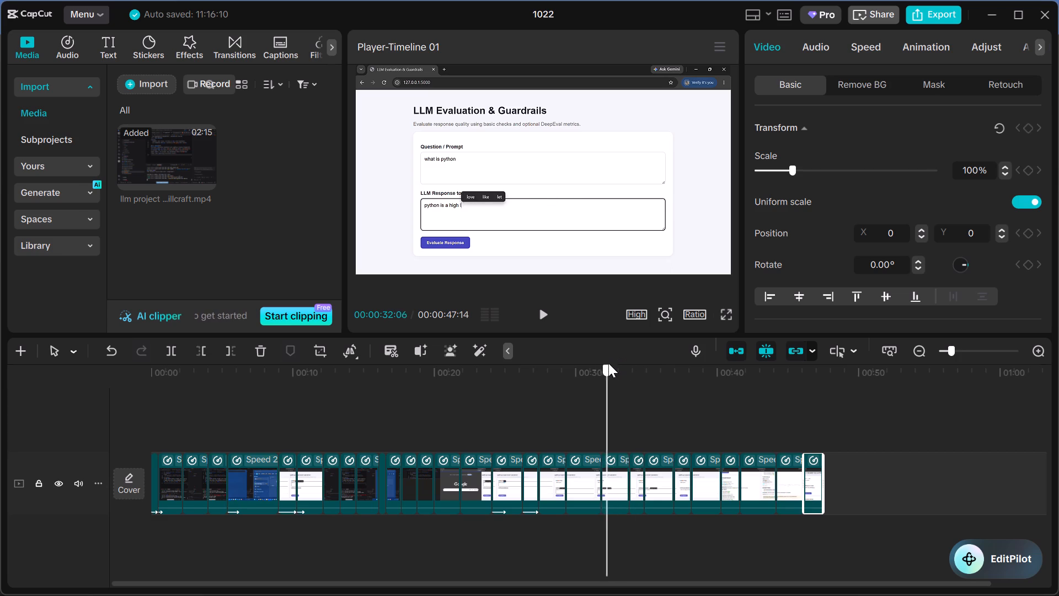
drag(608, 363, 582, 377)
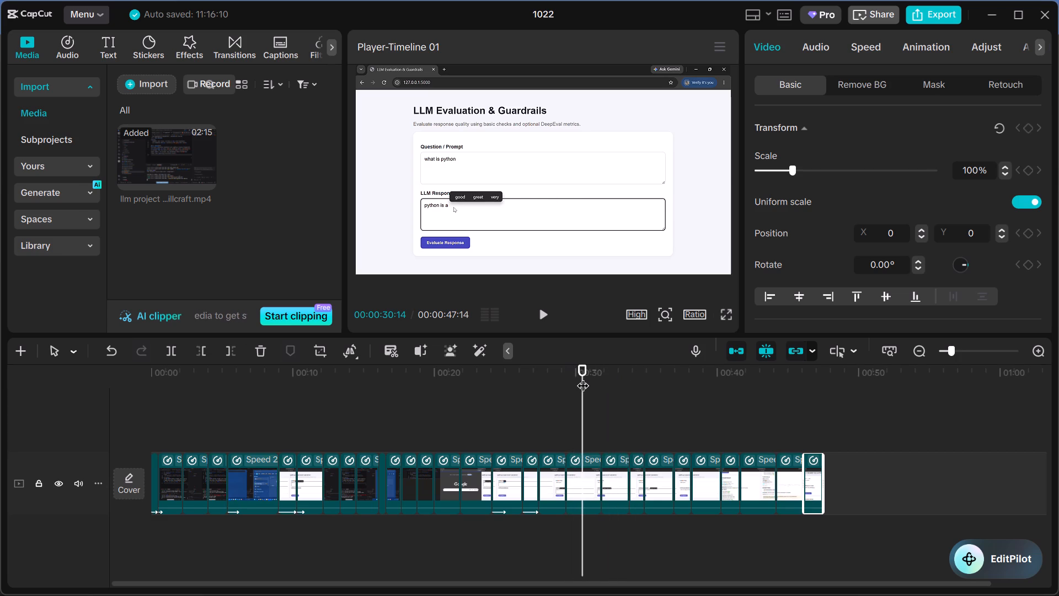
click(177, 347)
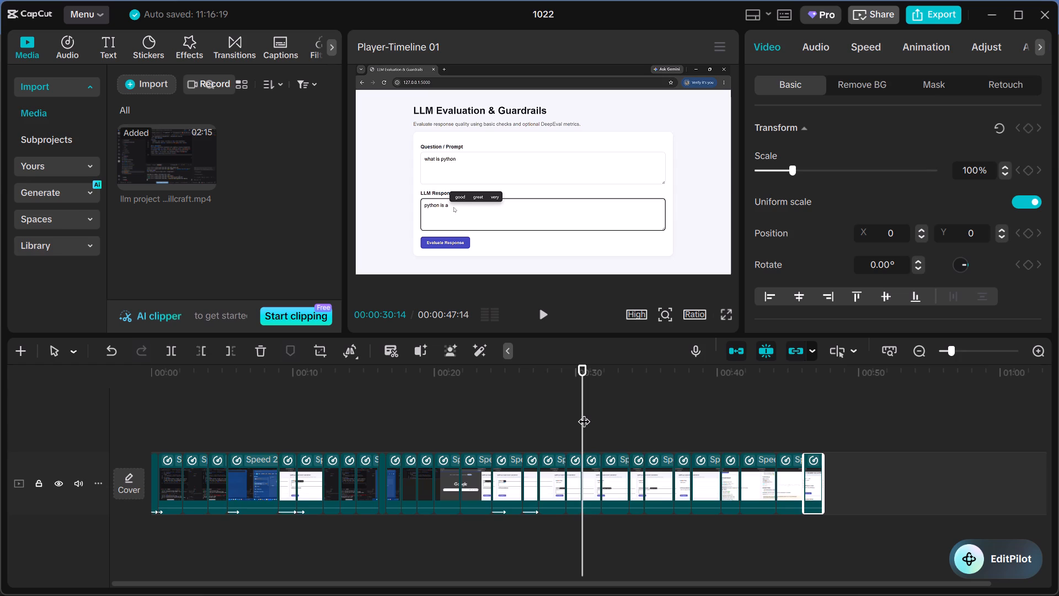
Examine the split segments one by one between the Google page clip and the end of the timeline.
click(797, 470)
click(721, 482)
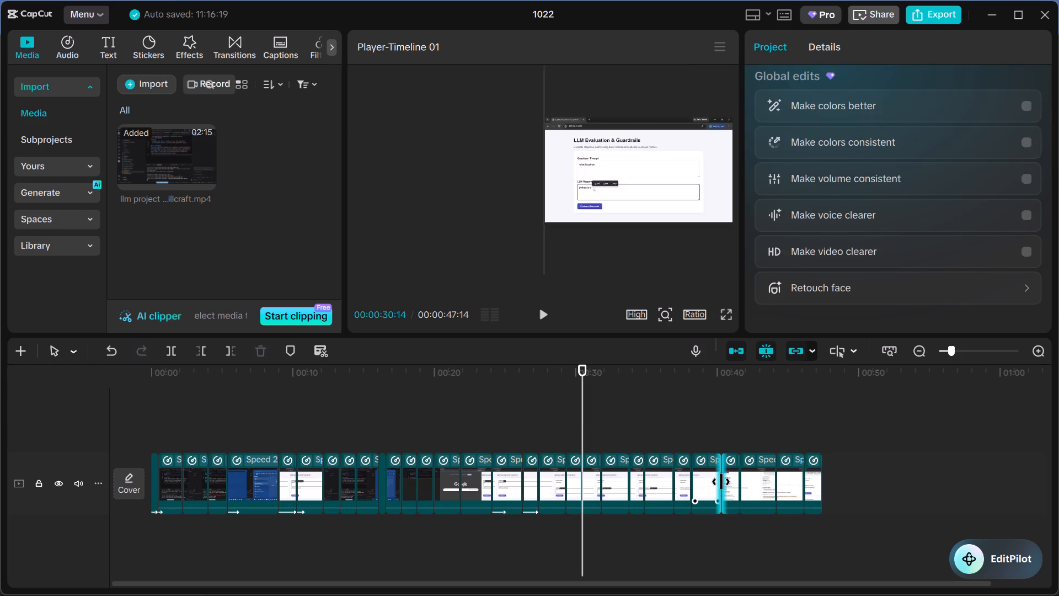
click(705, 483)
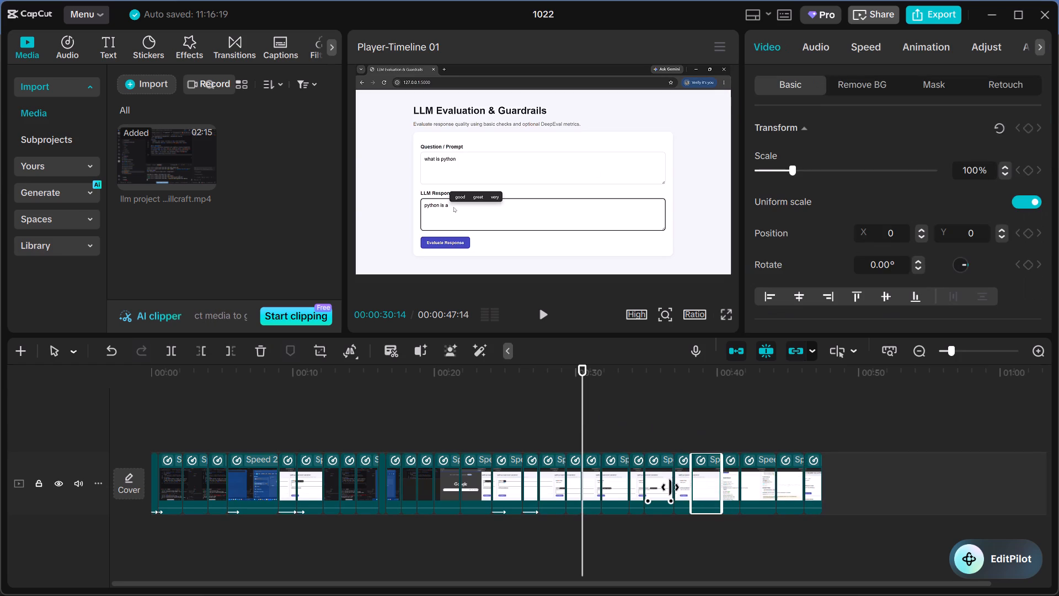
click(670, 487)
click(638, 482)
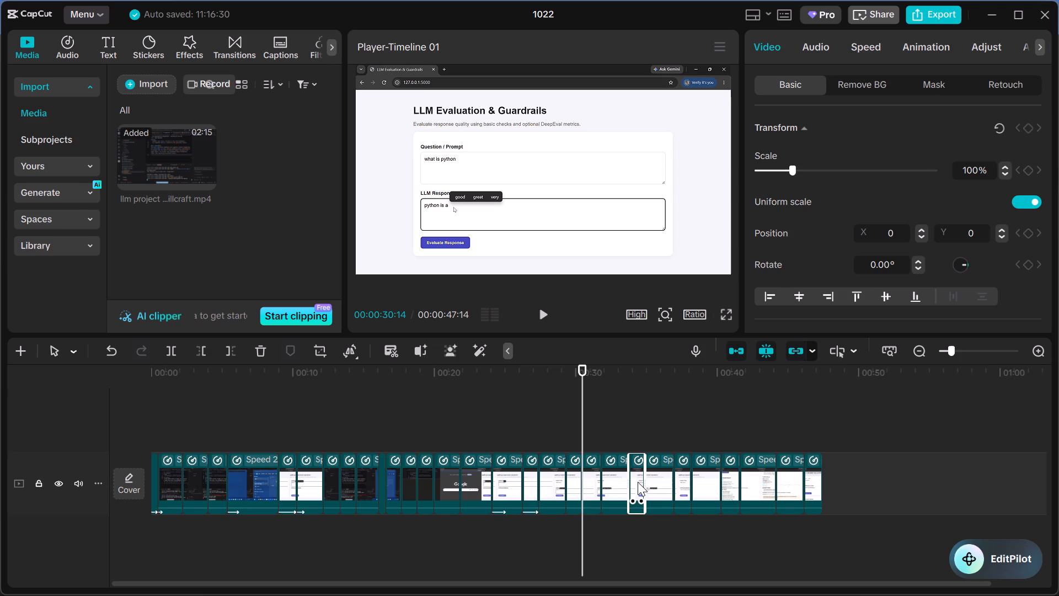
click(612, 485)
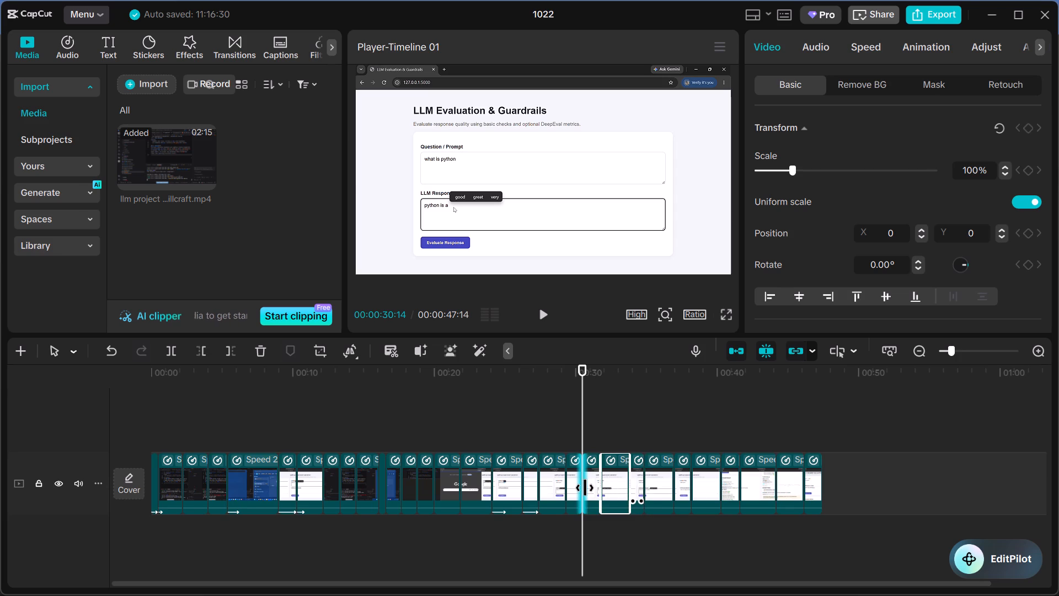
click(585, 488)
click(565, 487)
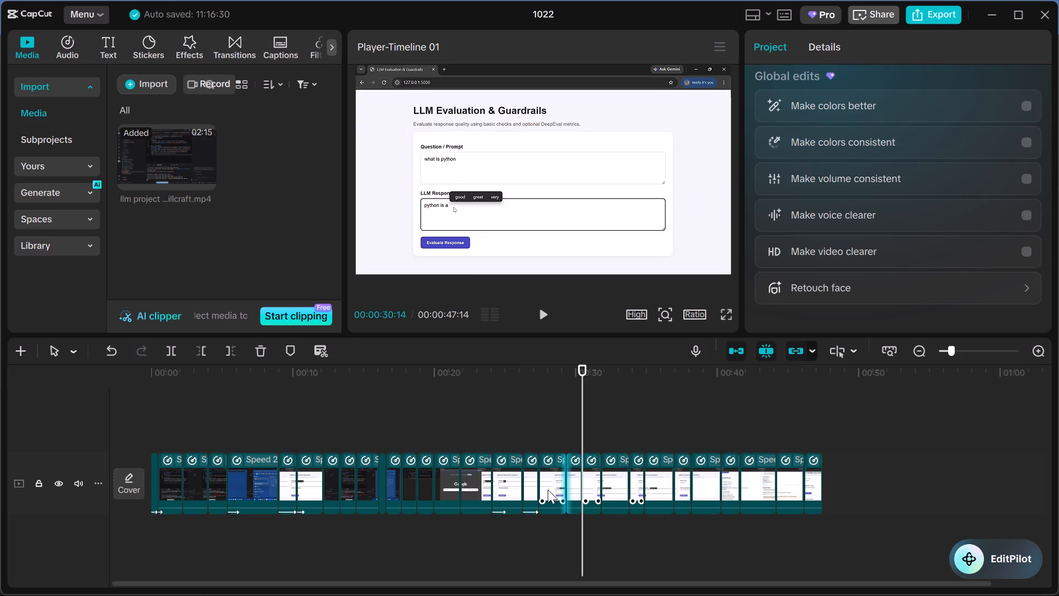
click(539, 491)
click(525, 488)
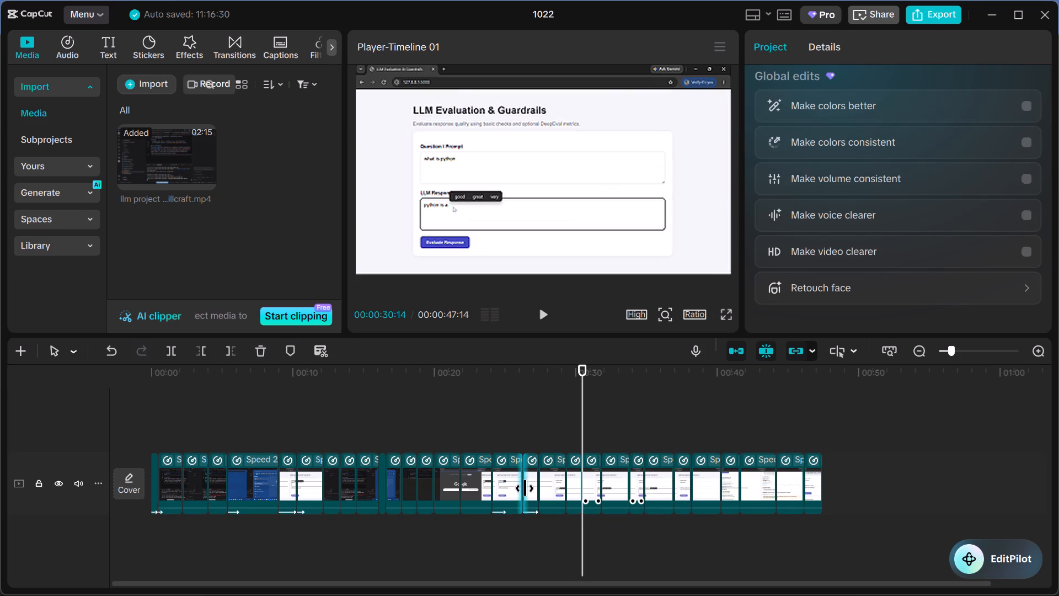
click(512, 487)
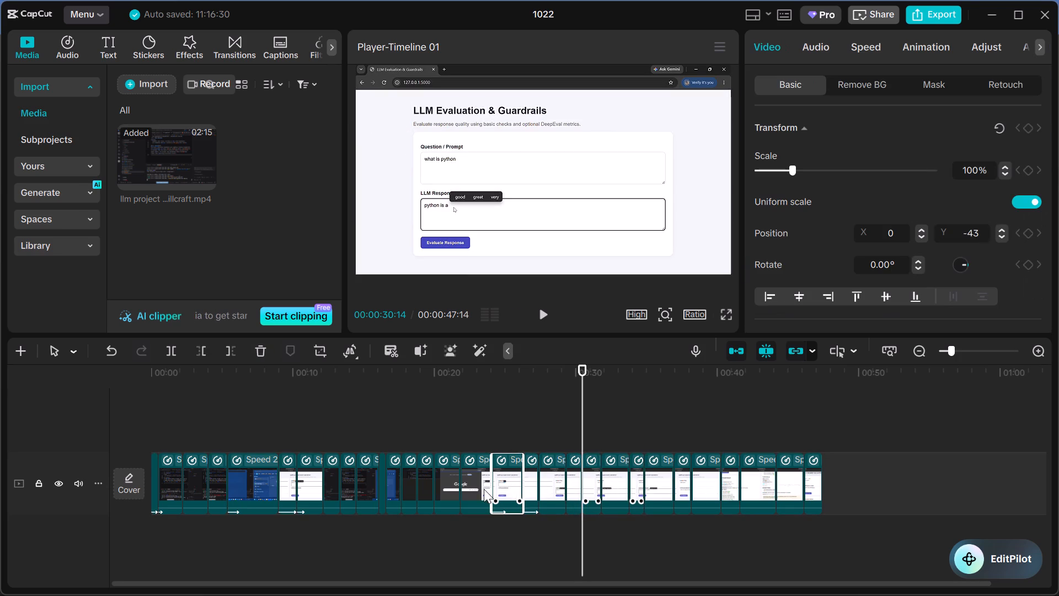
click(481, 489)
click(449, 483)
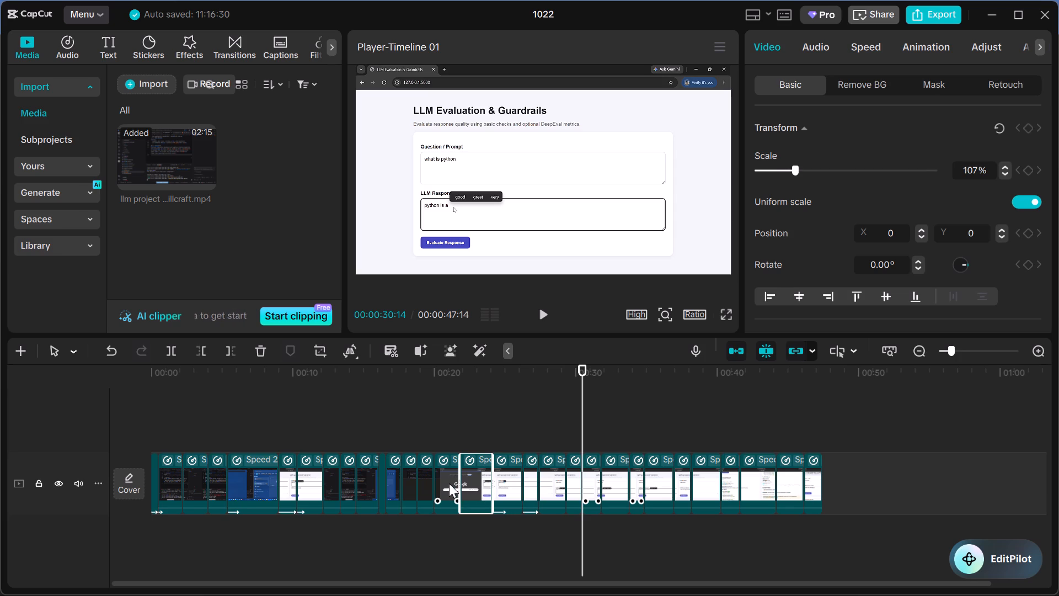
click(669, 488)
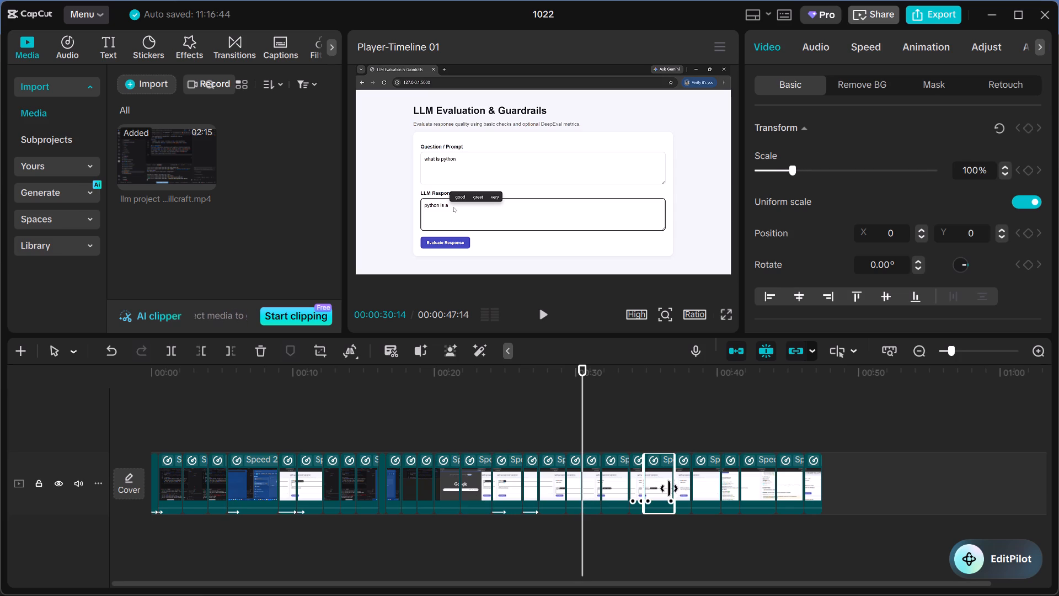
click(709, 499)
click(748, 497)
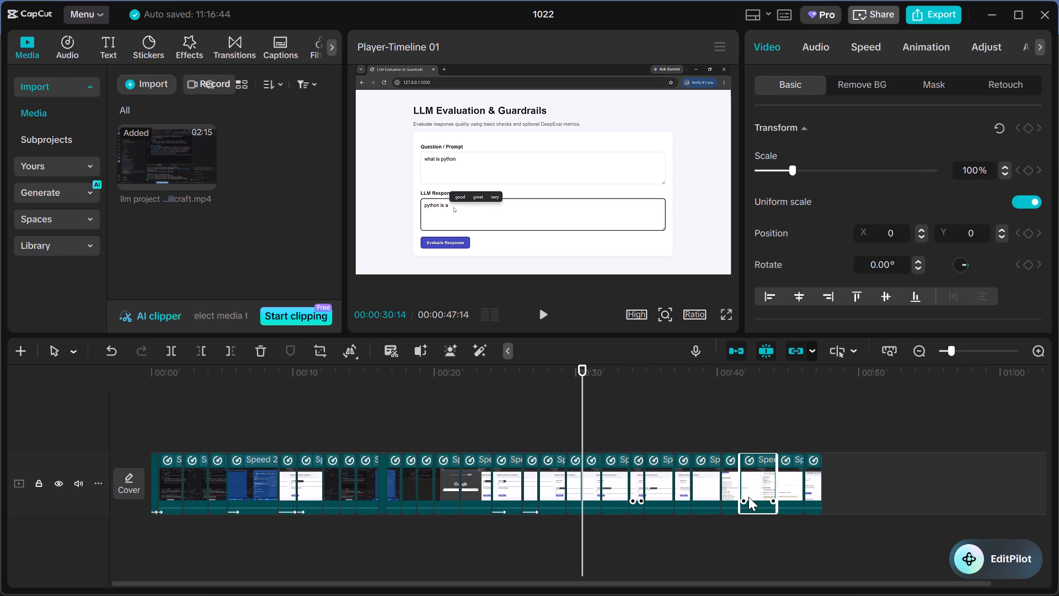
click(473, 482)
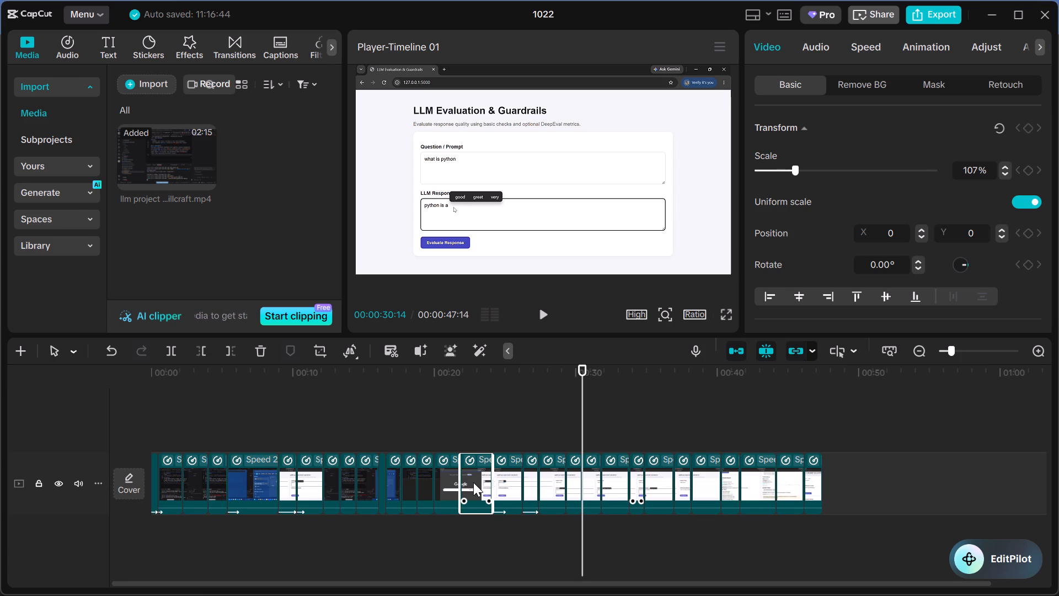
Split the sped-up clip showing the blue Windows search window at 00:00:07:21.
click(317, 488)
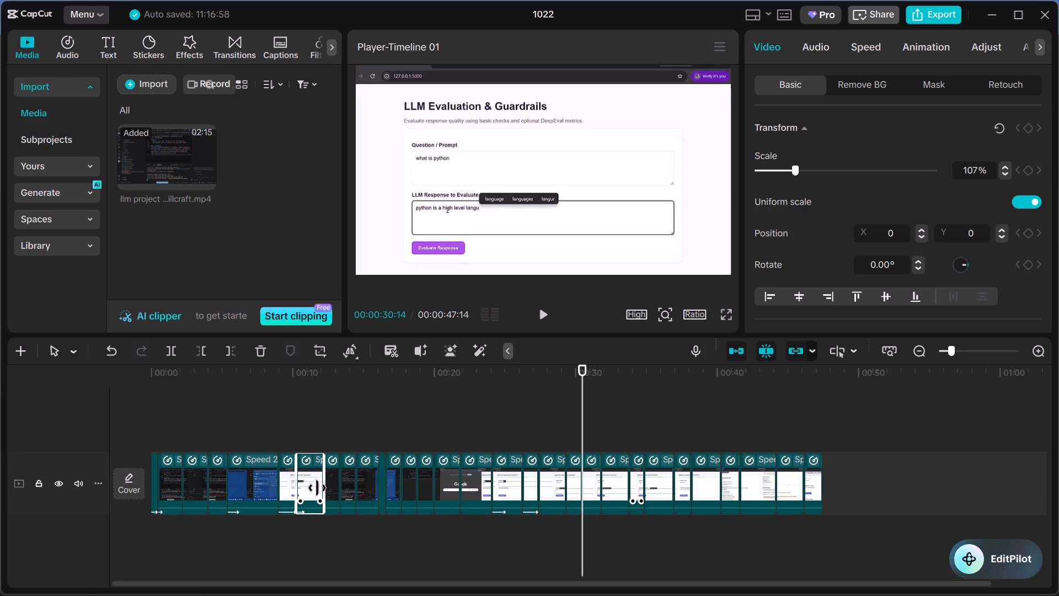
click(262, 490)
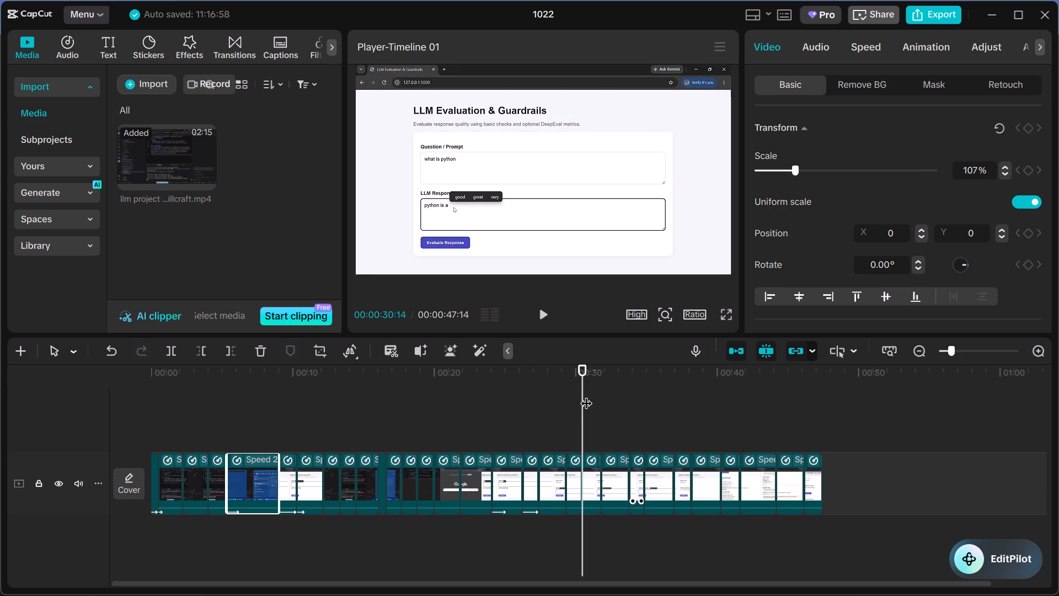
drag(583, 402, 392, 403)
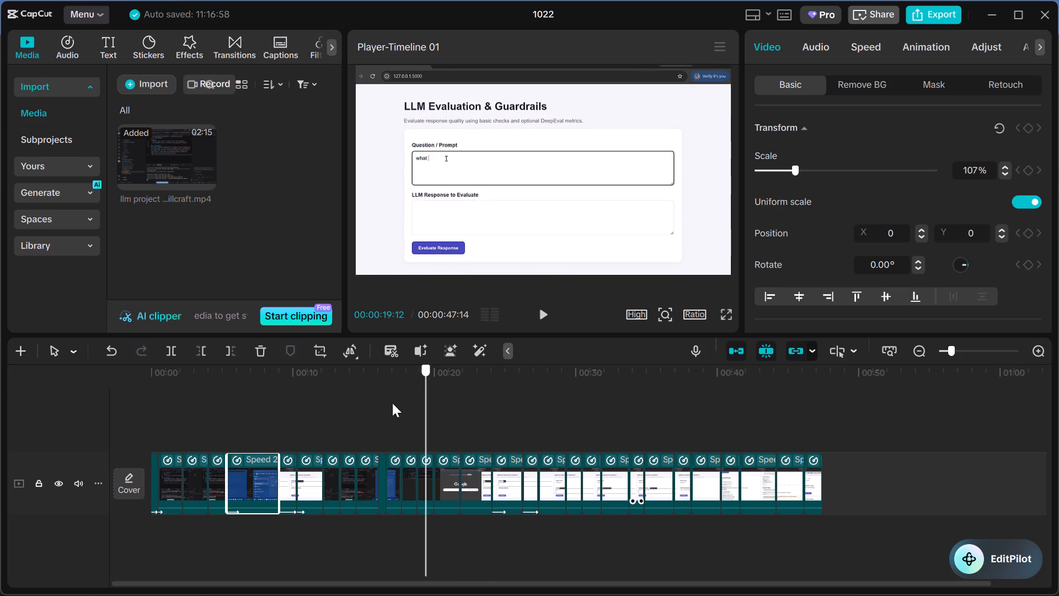
drag(392, 403, 260, 382)
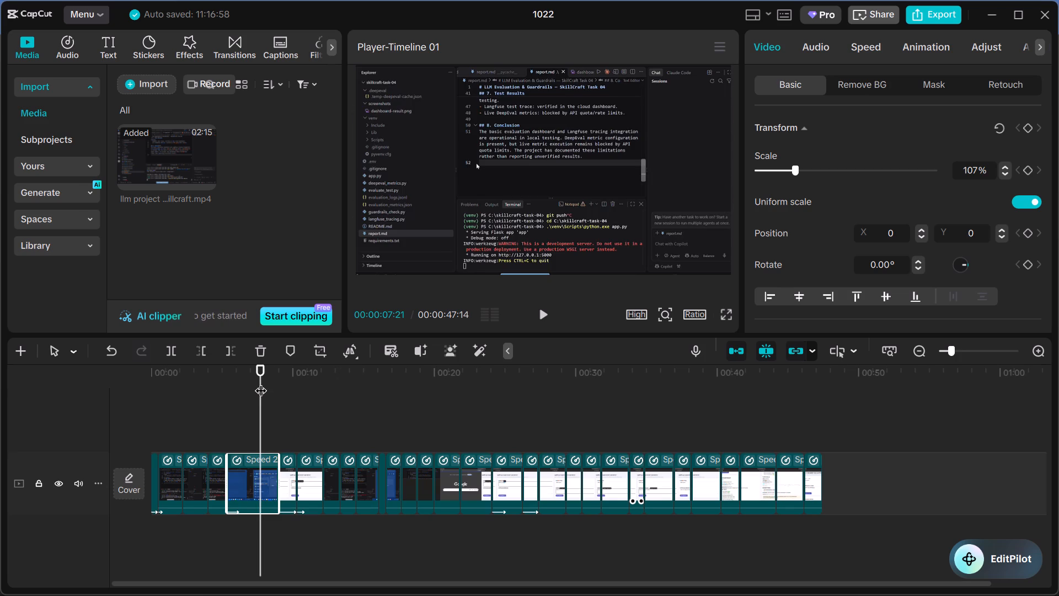
click(164, 354)
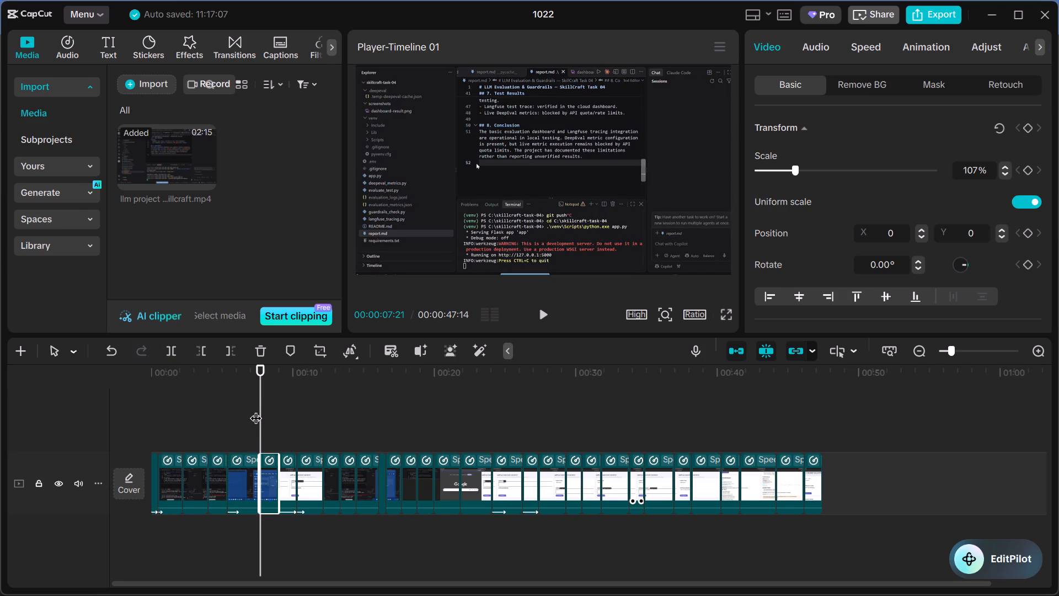
Split the sped-up clip showing the DeepEval Metrics and Guardrail Findings sections at 00:00:43:14.
drag(261, 403, 384, 398)
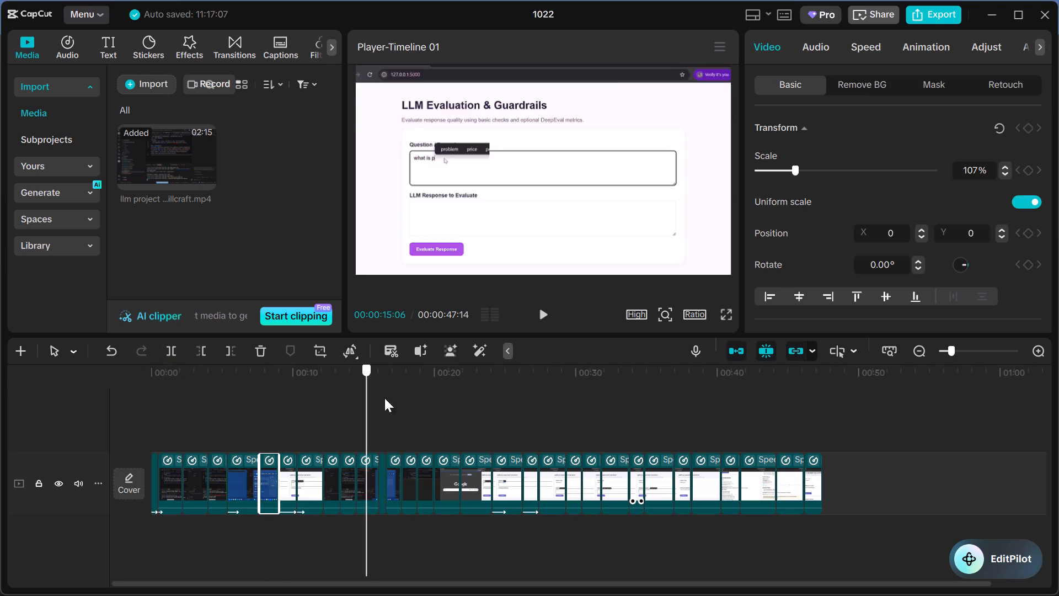
drag(384, 398, 741, 412)
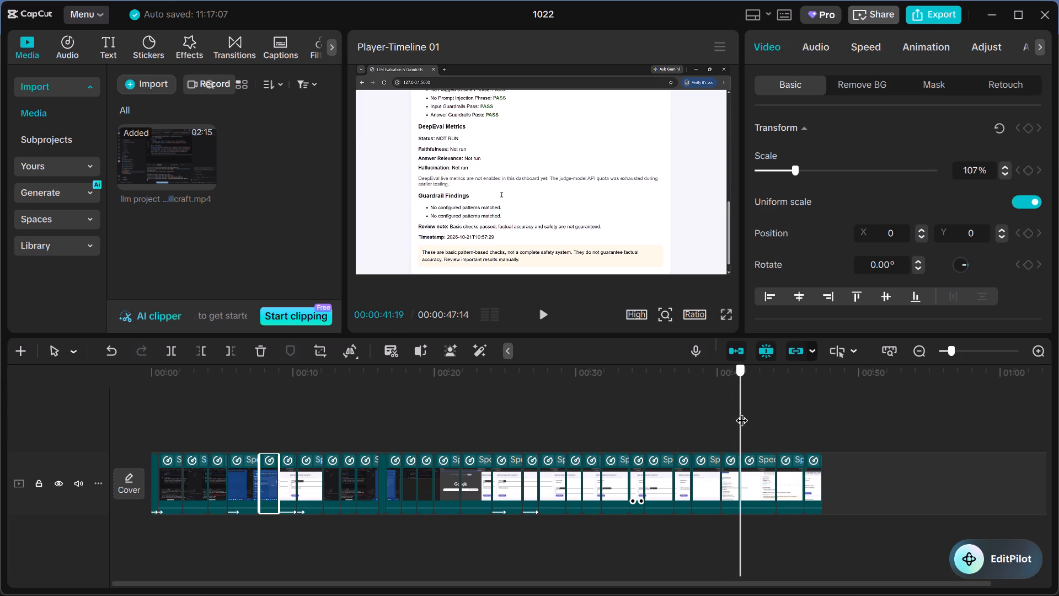
drag(741, 412, 830, 407)
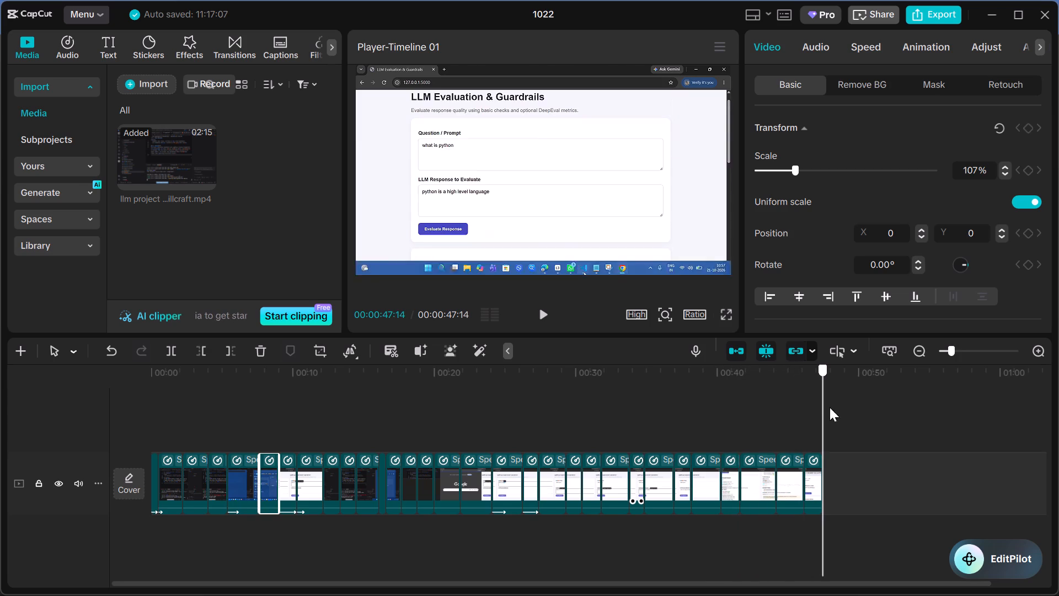
drag(830, 407, 766, 408)
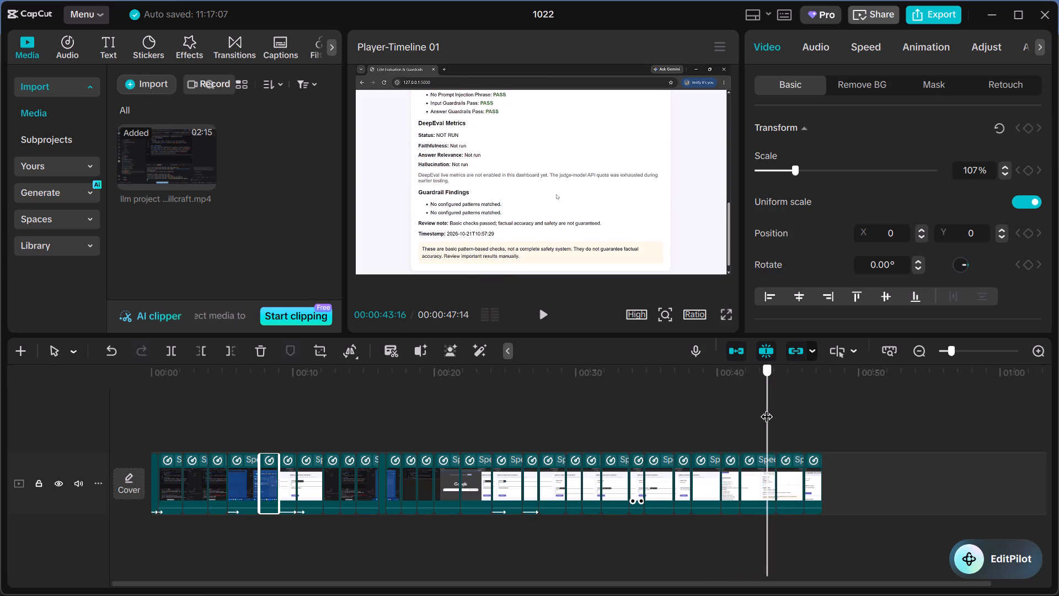
drag(766, 408, 766, 410)
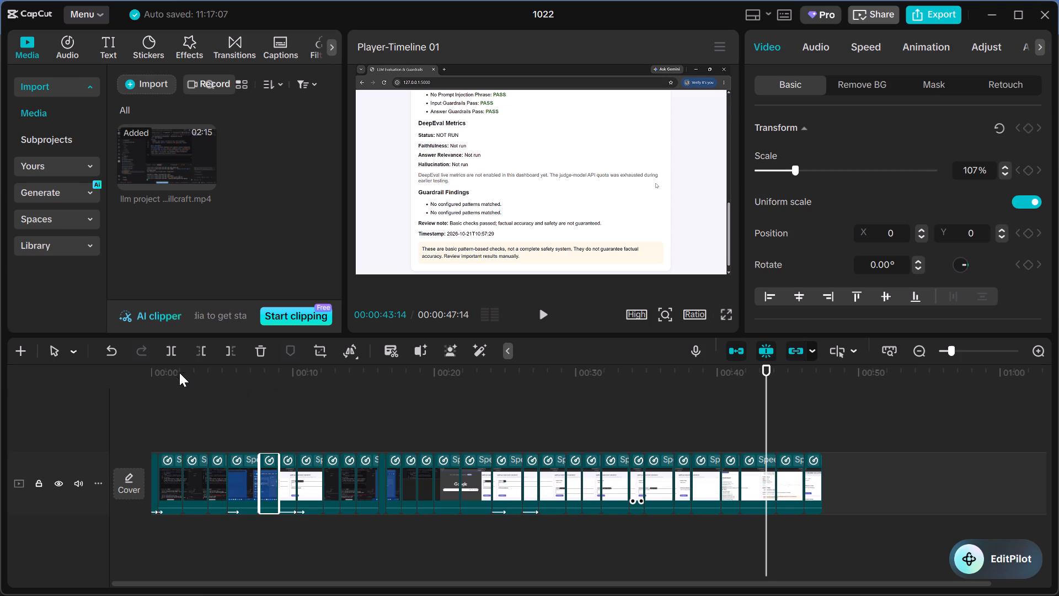
click(169, 352)
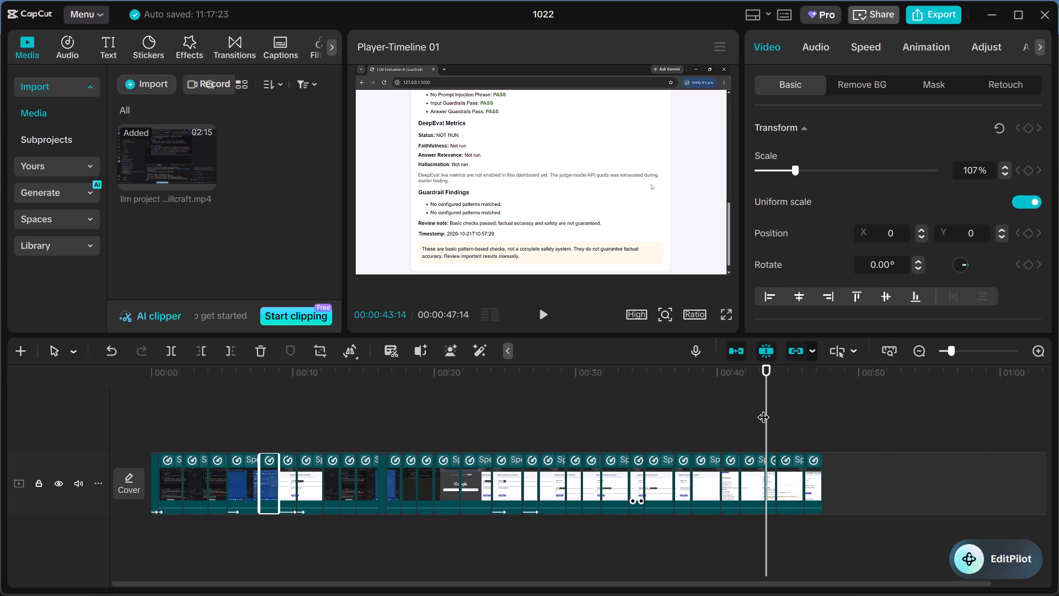
Split the sped-up clip at 00:00:06:09, where the Windows search shows ChatGPT Classic as best match.
drag(769, 401, 394, 407)
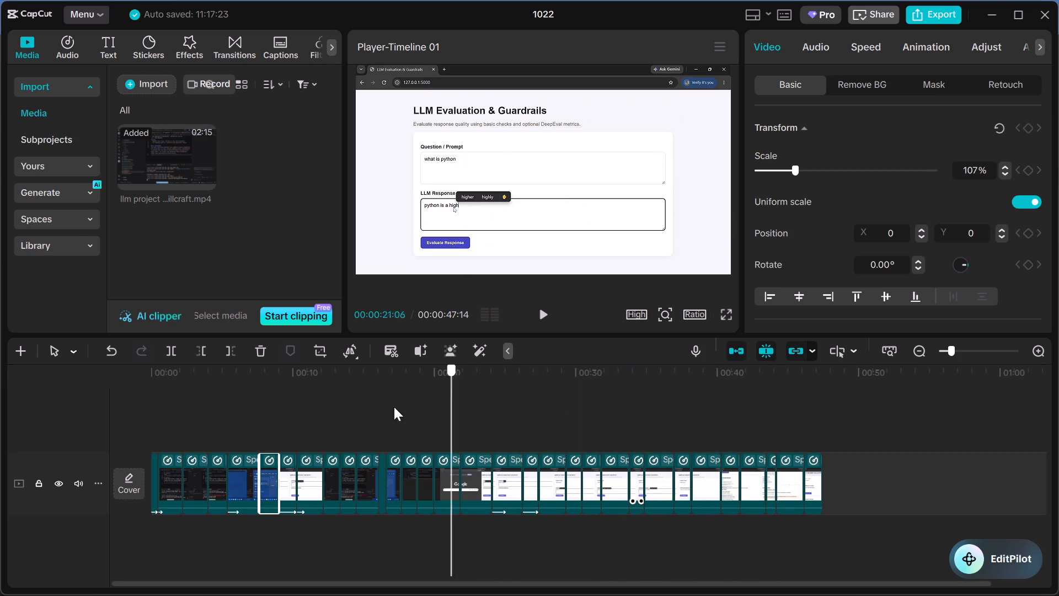
drag(394, 407, 131, 416)
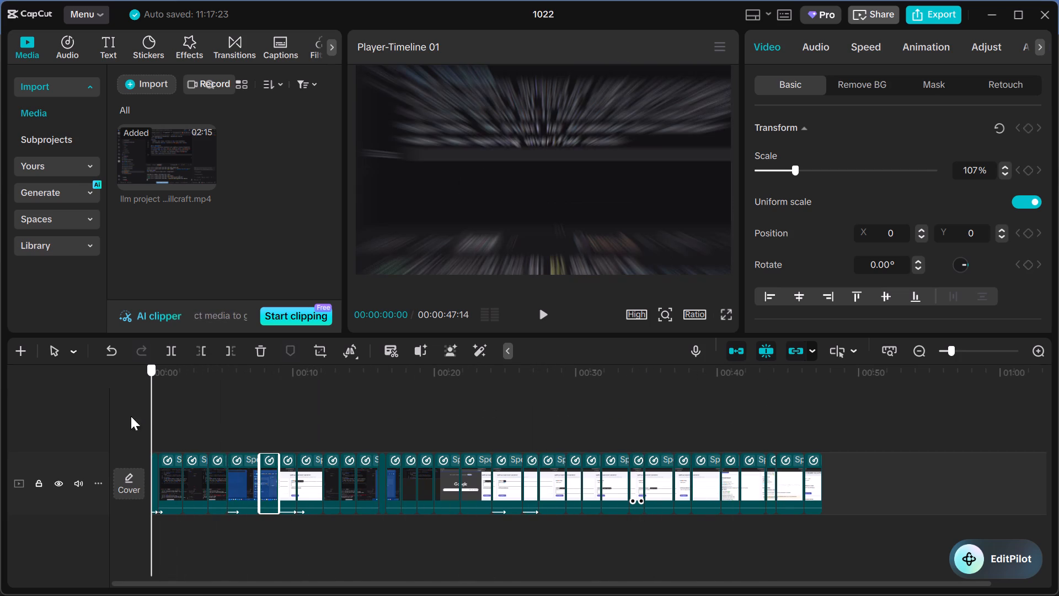
drag(131, 416, 90, 415)
drag(152, 393, 185, 393)
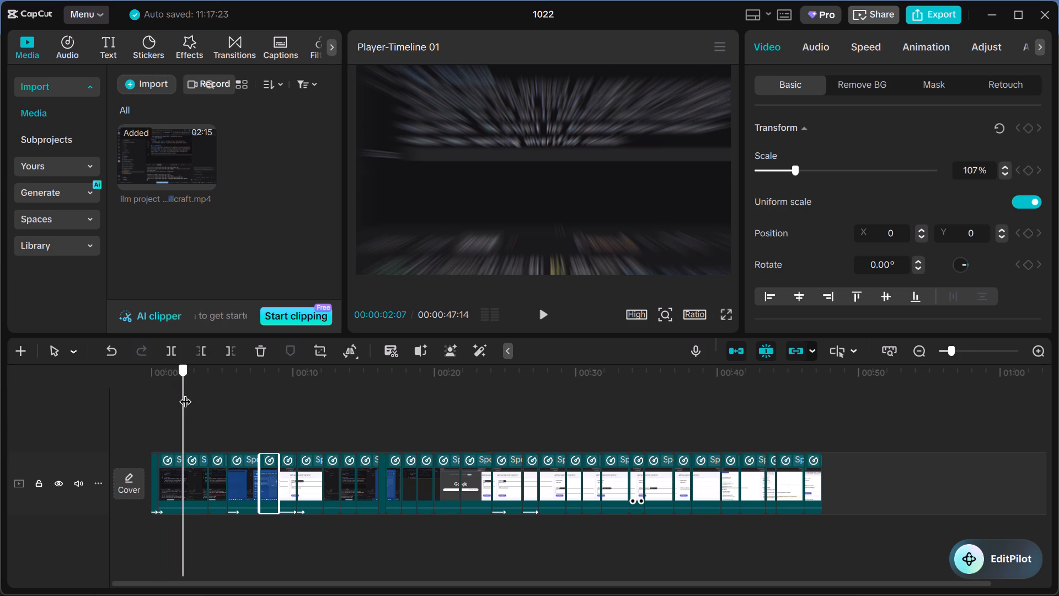
drag(185, 393, 190, 394)
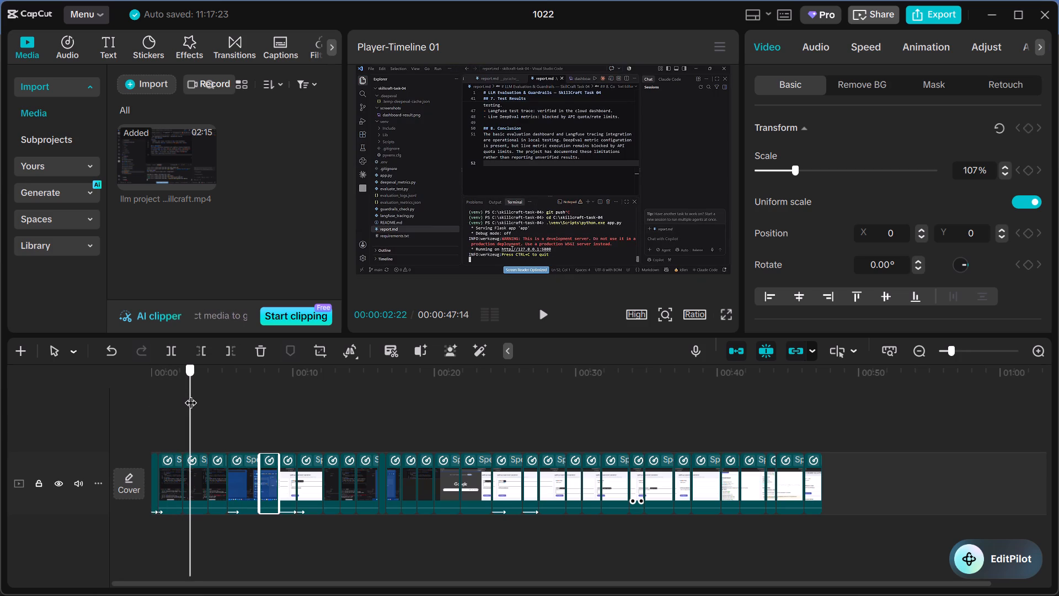
drag(190, 394, 229, 398)
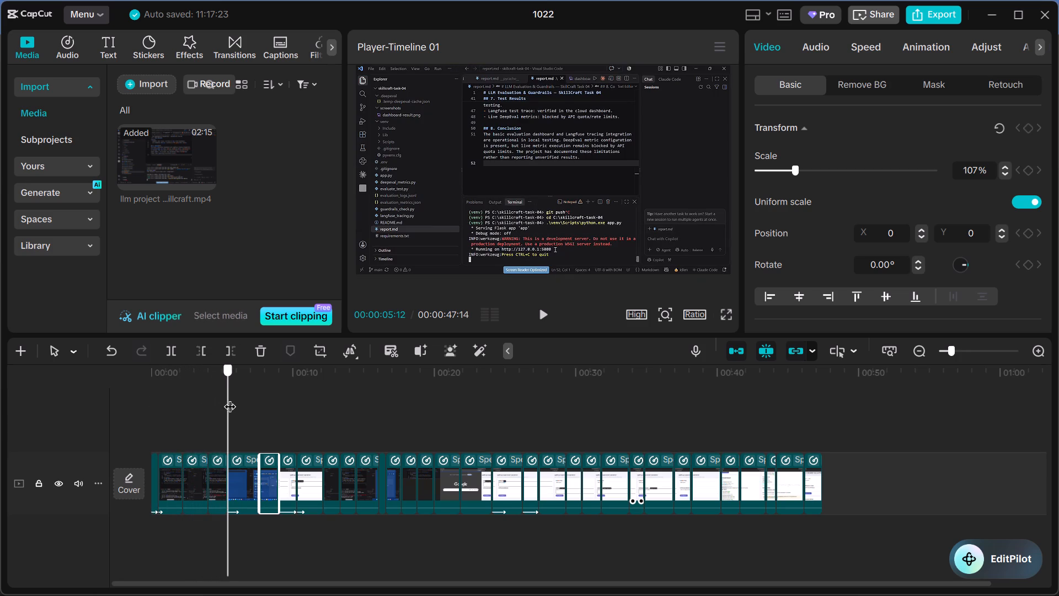
drag(229, 398, 247, 398)
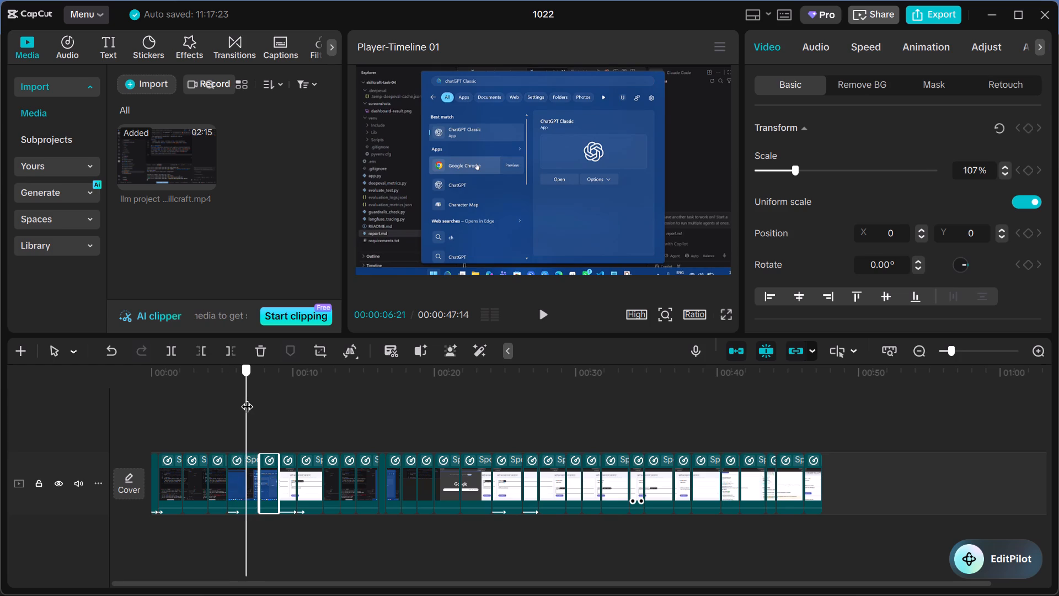
drag(247, 398, 240, 397)
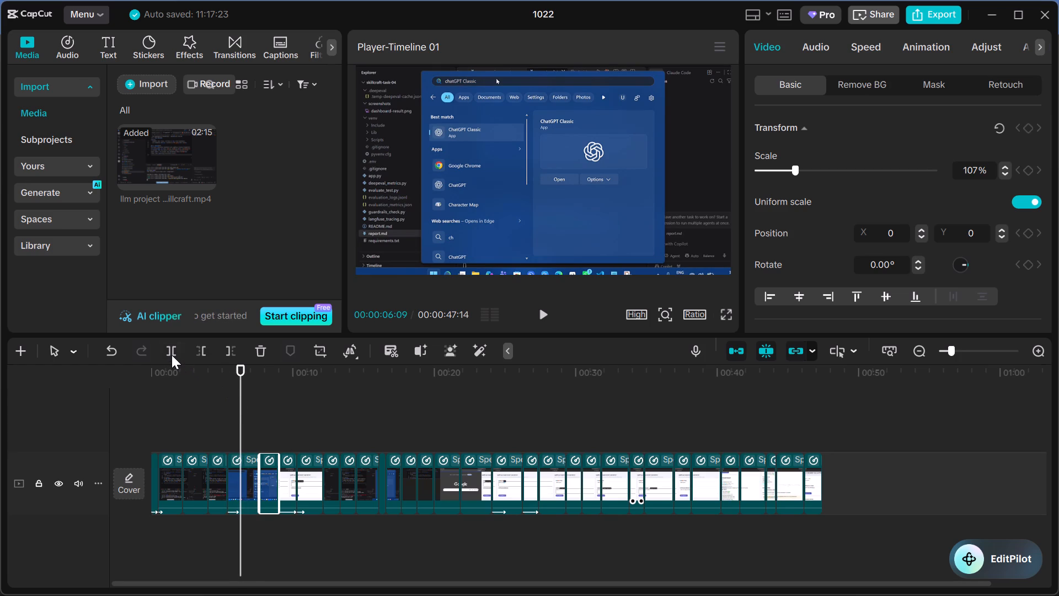
click(171, 355)
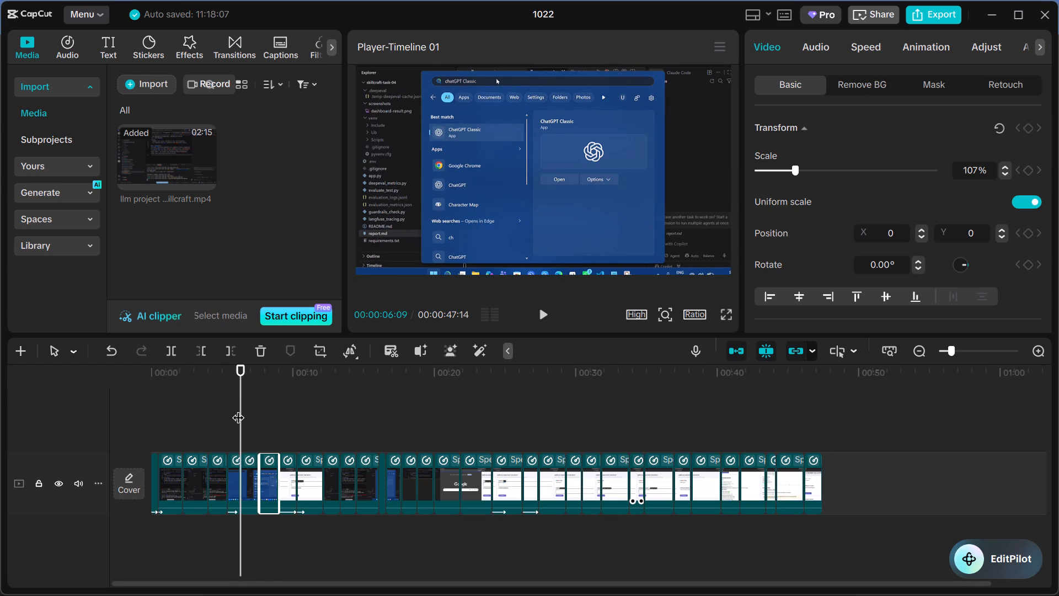
Split the sped-up clip at 00:00:24:25, where the prompt reads "what is ython" and the response is empty.
drag(238, 409, 354, 417)
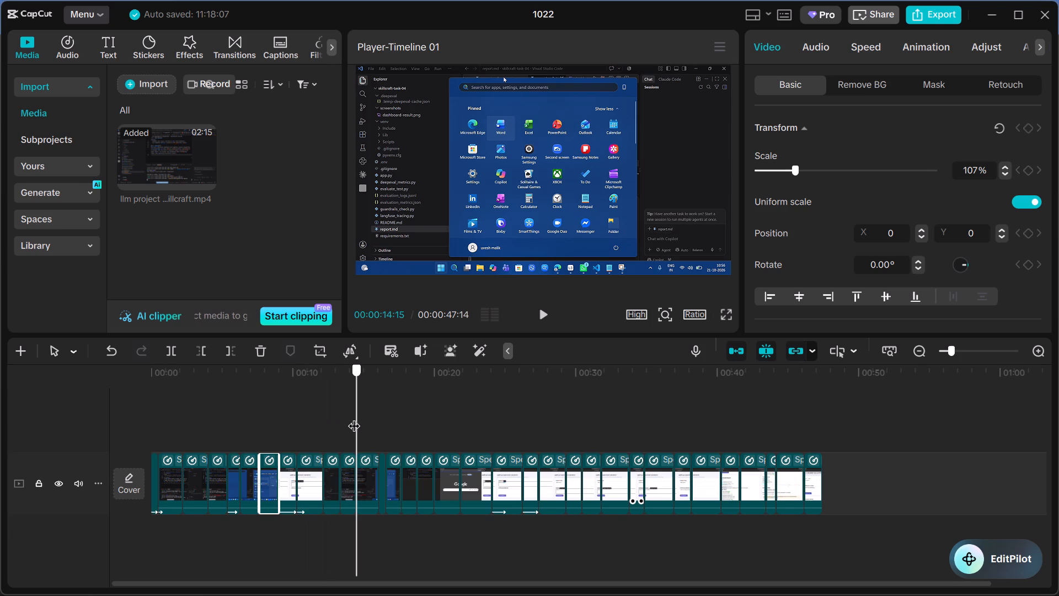
drag(354, 417, 355, 417)
right_drag(355, 416, 386, 411)
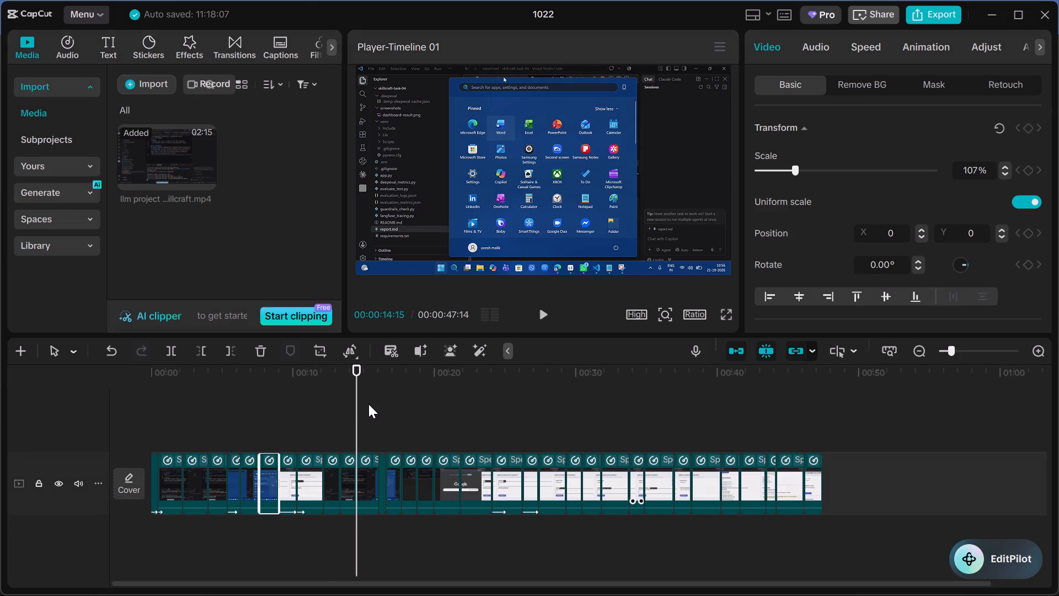
click(350, 395)
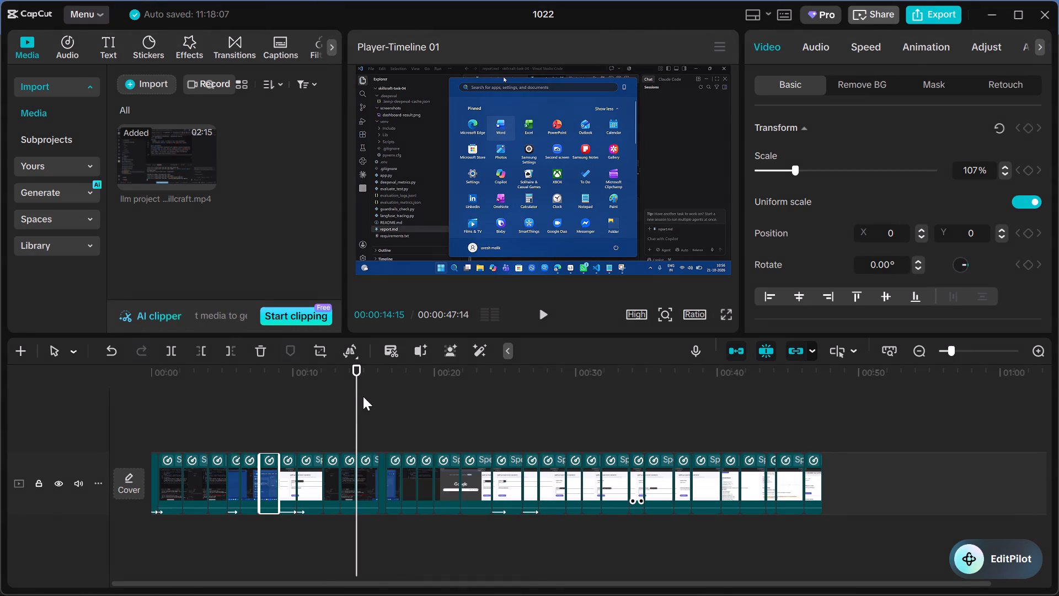
drag(356, 396, 381, 402)
drag(381, 402, 502, 409)
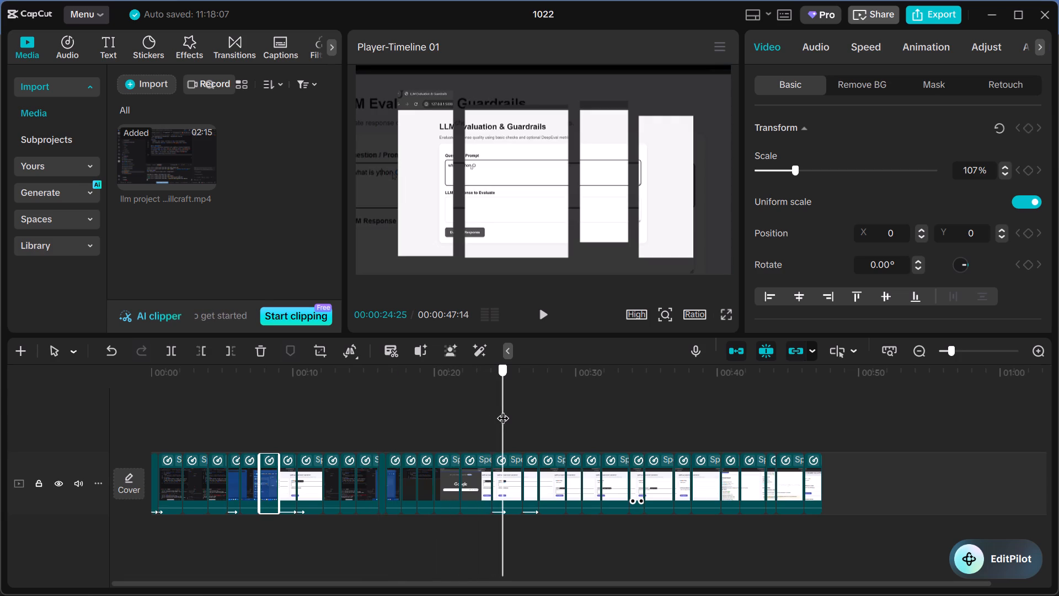
drag(502, 409, 502, 411)
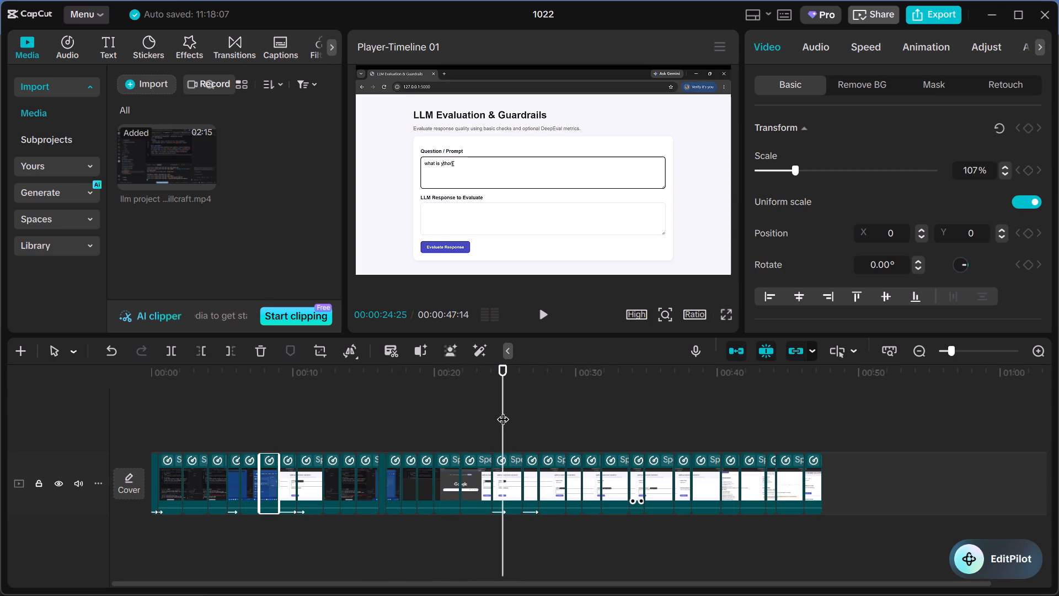
click(169, 356)
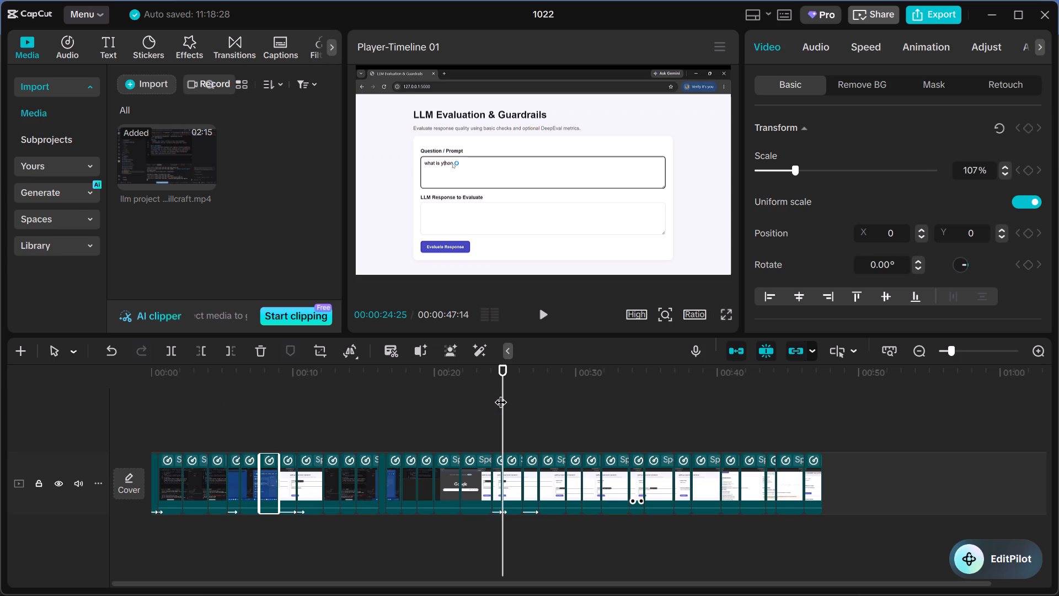
Split the sped-up clip at 00:00:39:04, where the page shows the Evaluation Result section.
drag(500, 393, 650, 406)
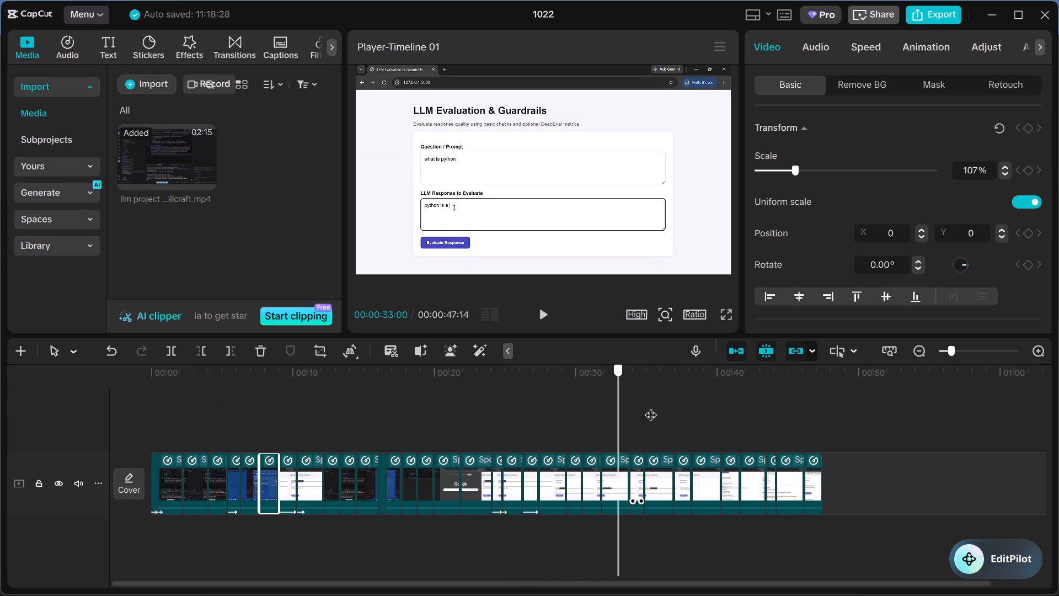
drag(650, 406, 696, 409)
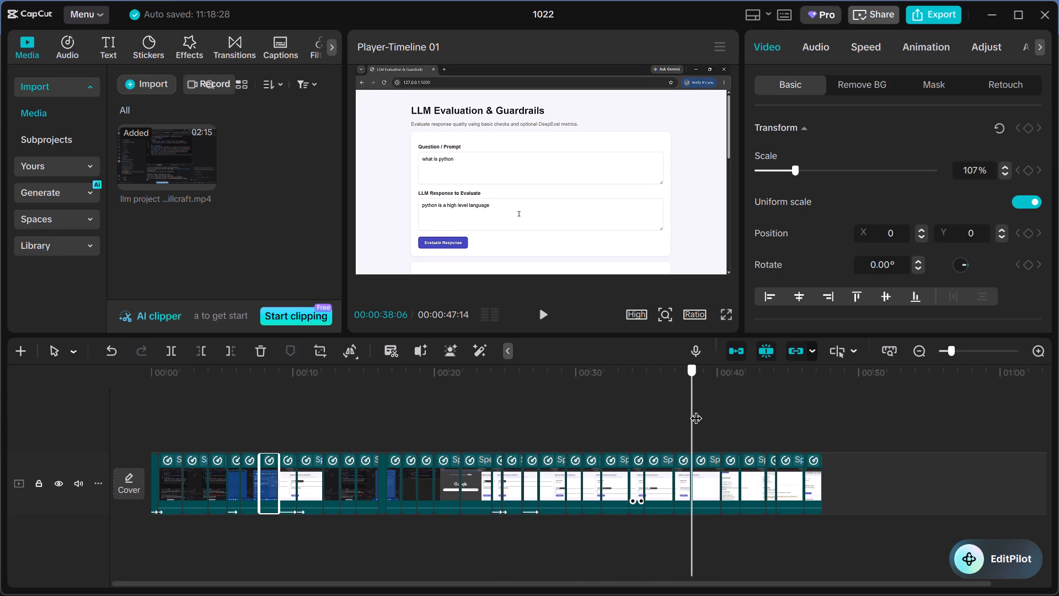
drag(696, 409, 705, 412)
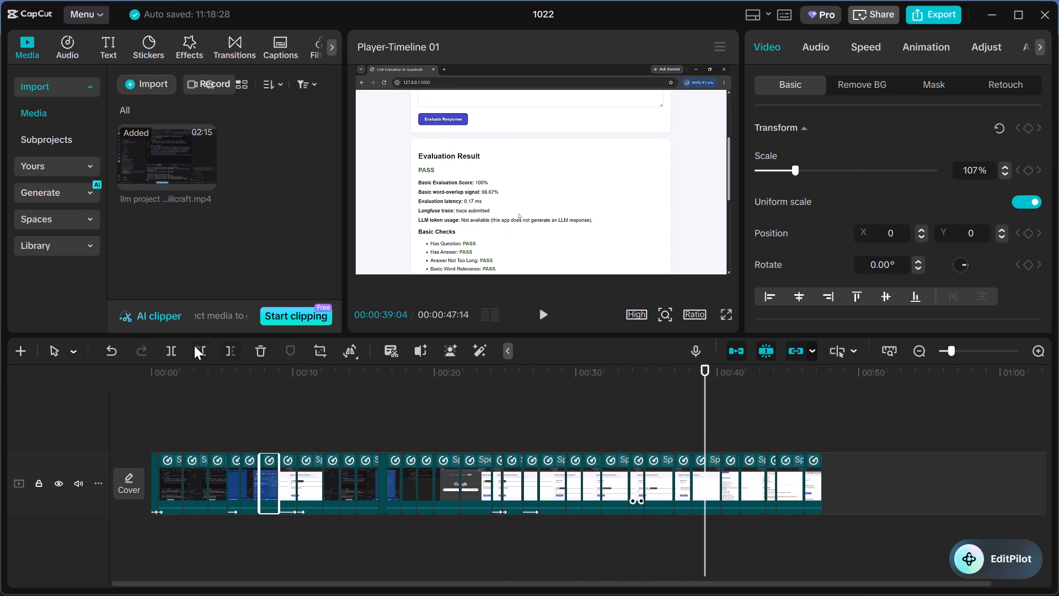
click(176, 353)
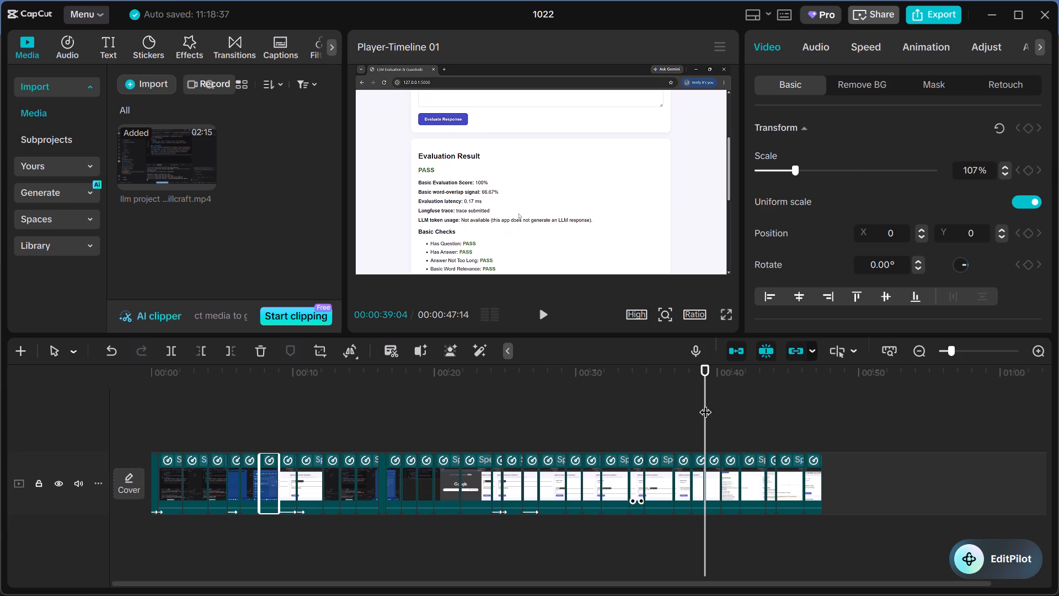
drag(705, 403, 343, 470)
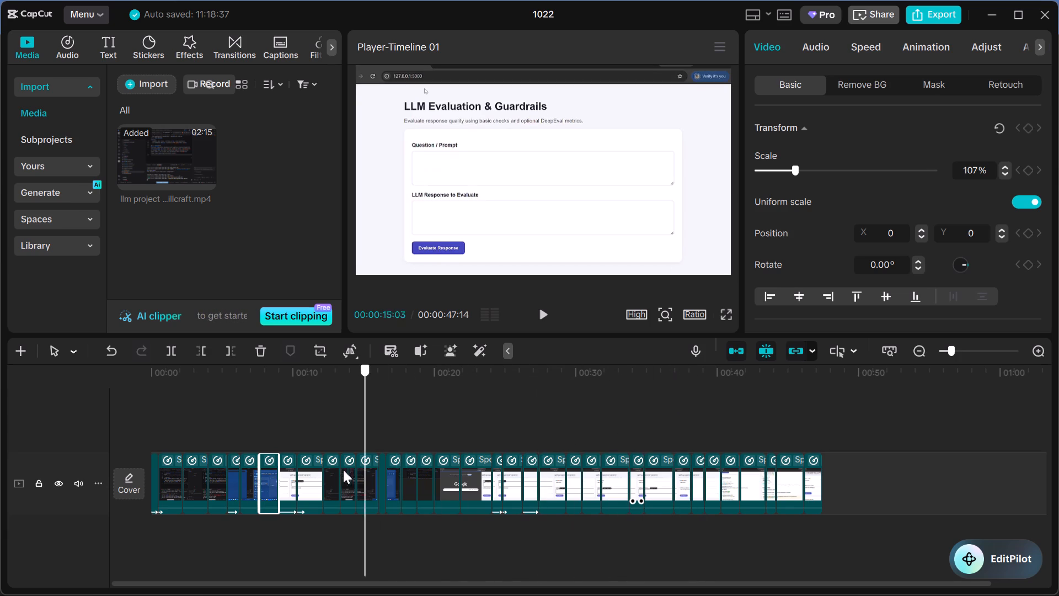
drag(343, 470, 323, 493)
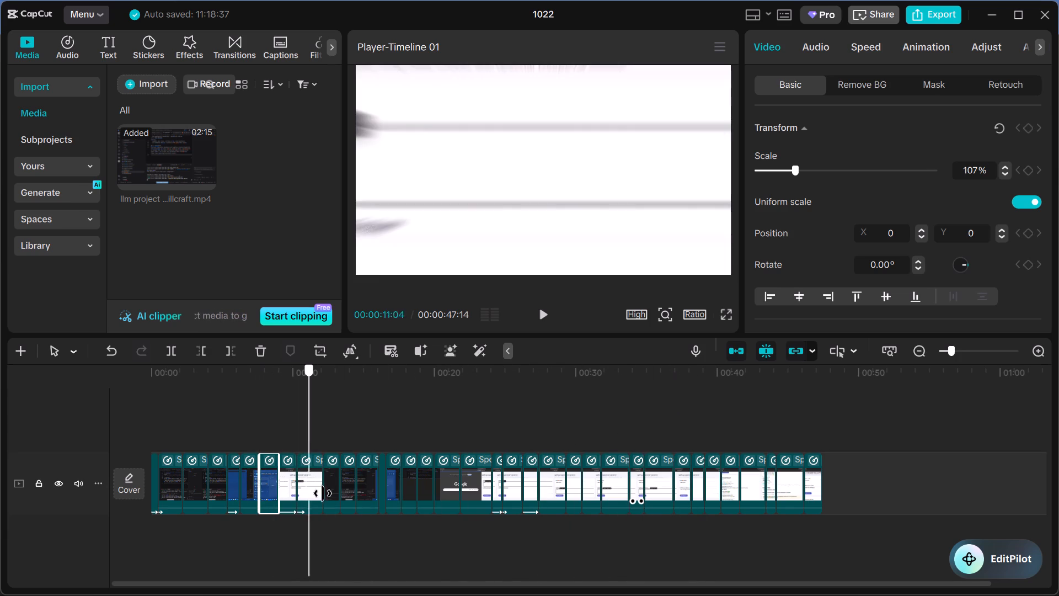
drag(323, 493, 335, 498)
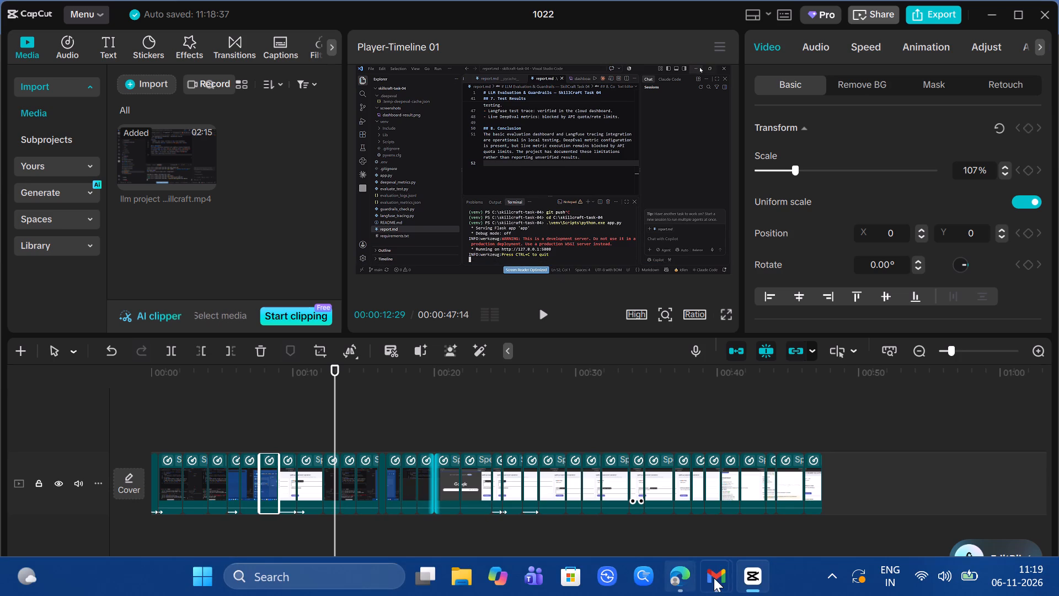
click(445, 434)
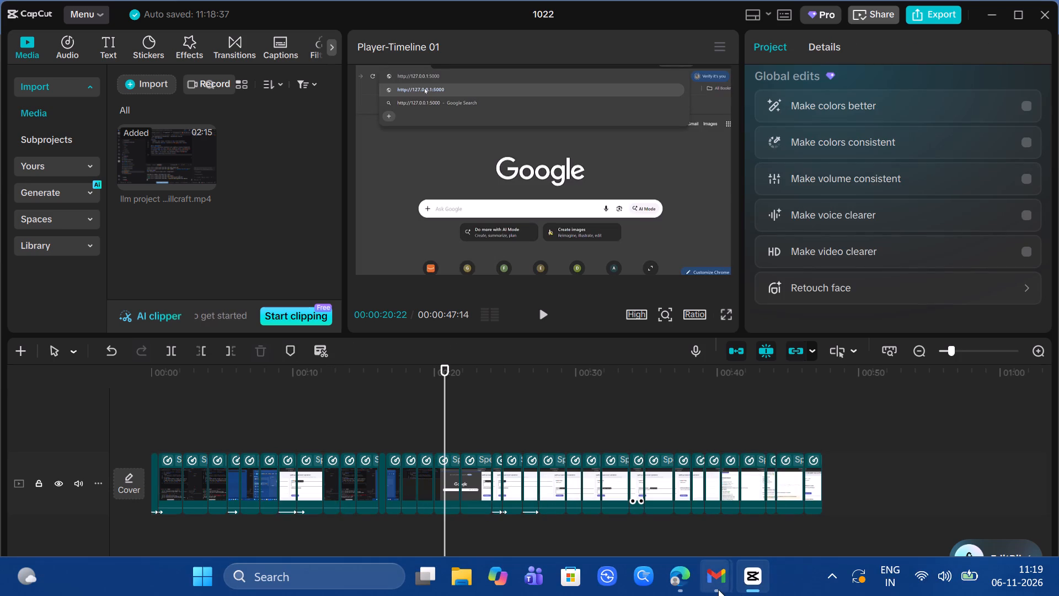